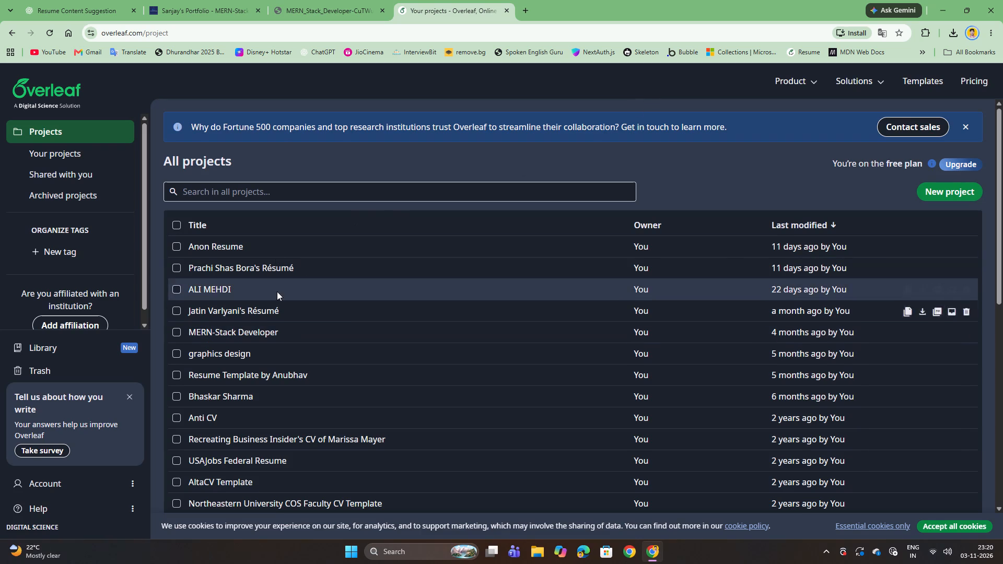
pyautogui.click(221, 250)
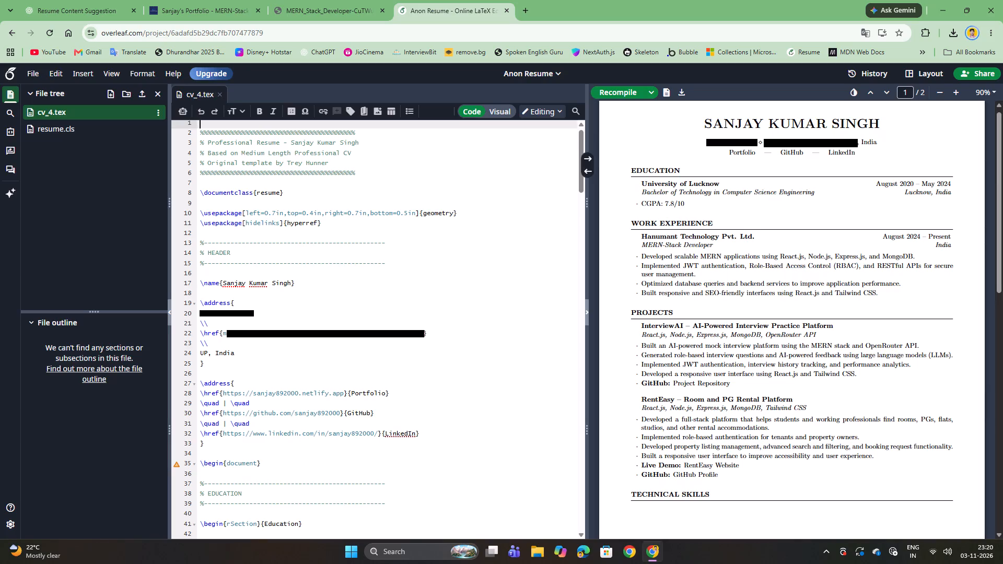
pyautogui.scroll(-4, 911, 448)
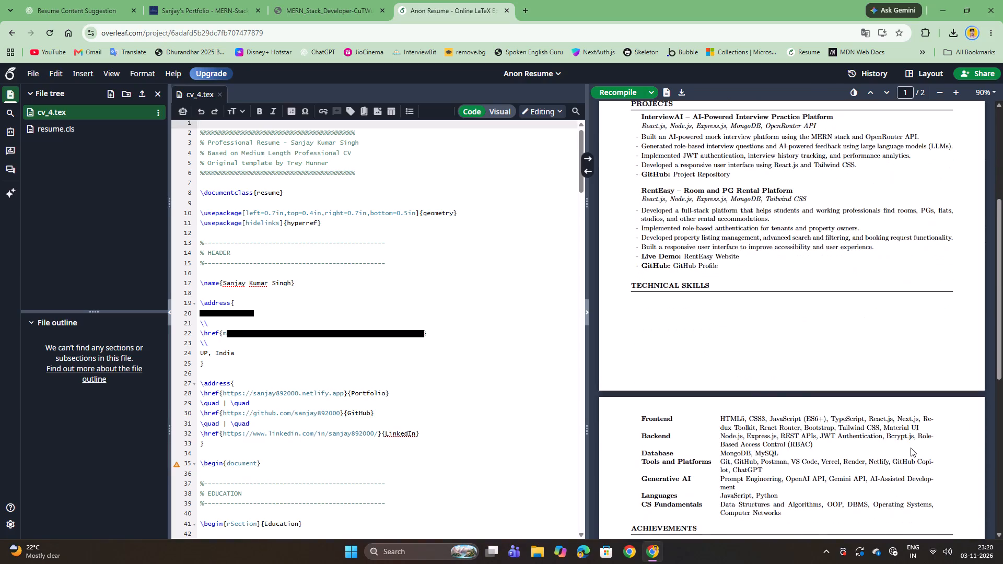
pyautogui.scroll(-5, 910, 447)
pyautogui.scroll(9, 910, 447)
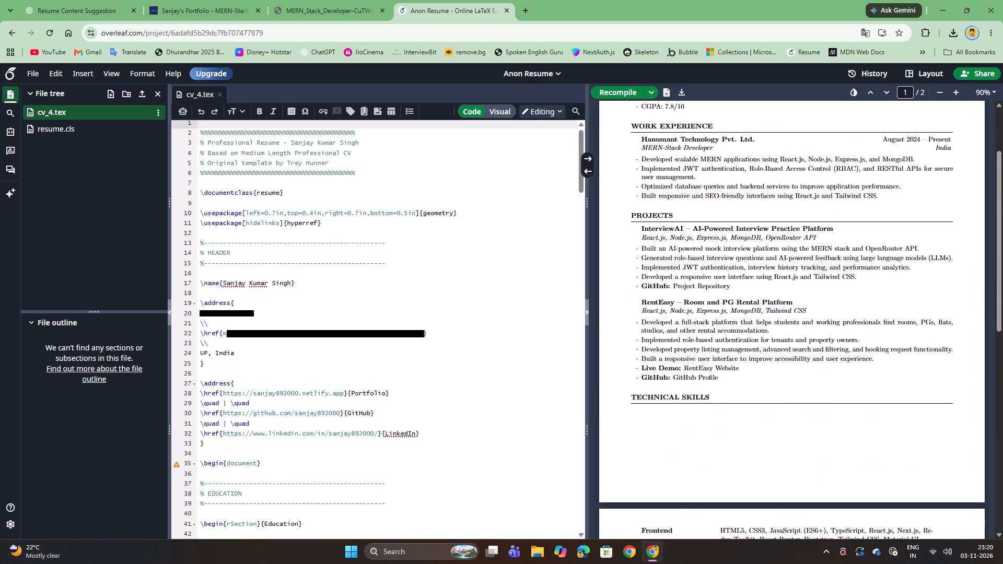
pyautogui.scroll(9, 915, 426)
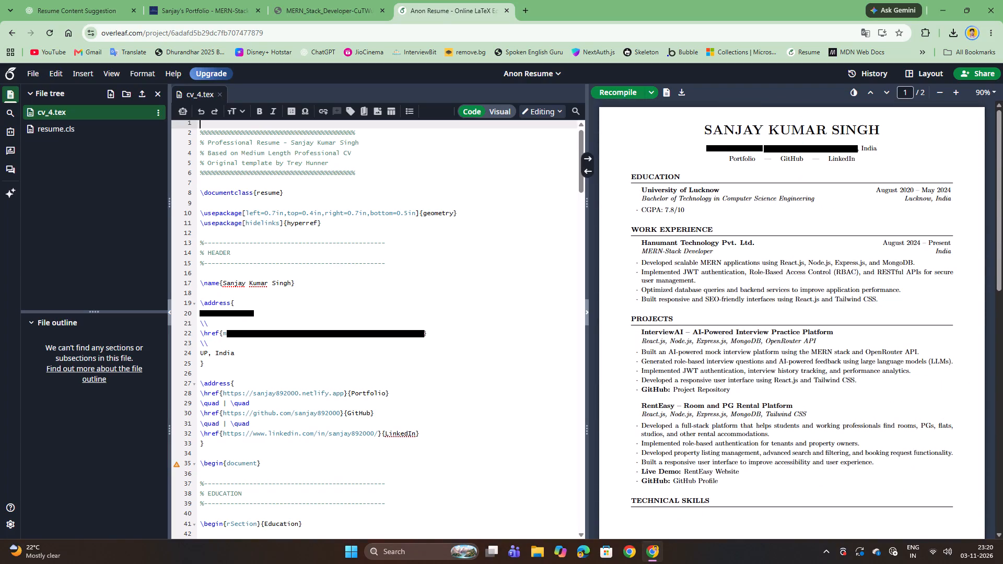
# Review the layout and content of the existing MERN_Stack_Developer PDF resume for comparison.
pyautogui.click(330, 5)
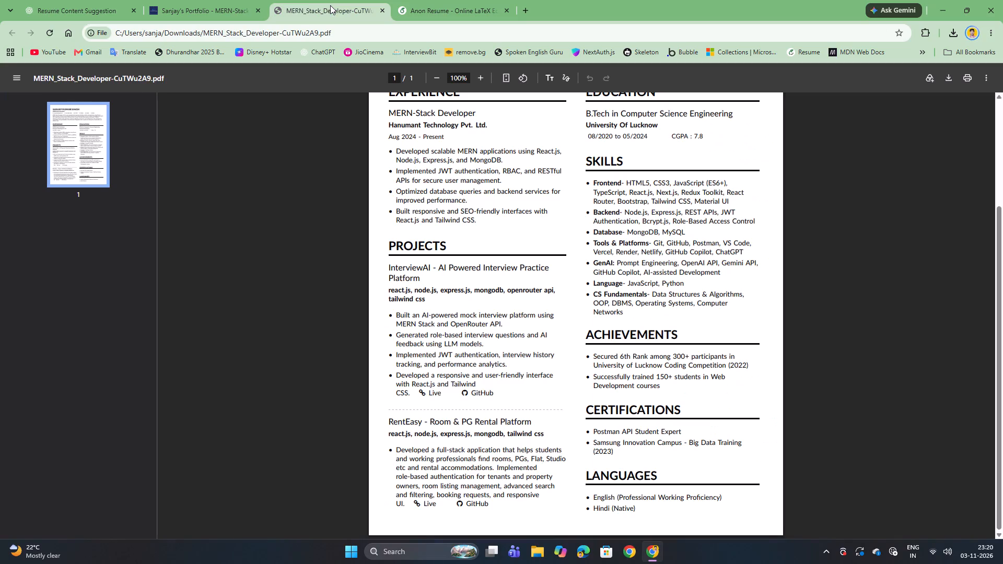
pyautogui.scroll(7, 588, 310)
pyautogui.scroll(-4, 588, 310)
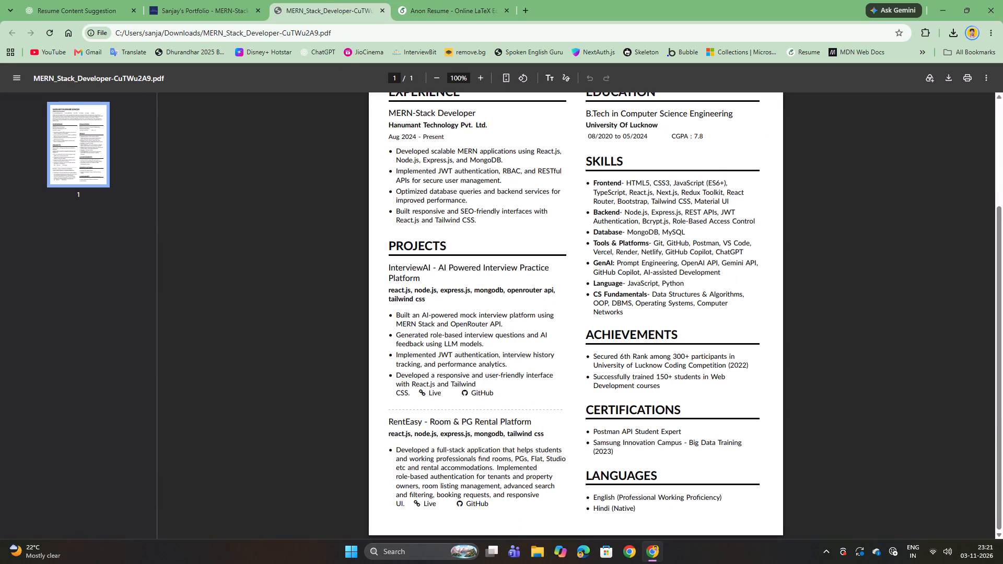
pyautogui.scroll(-5, 588, 310)
pyautogui.scroll(11, 588, 310)
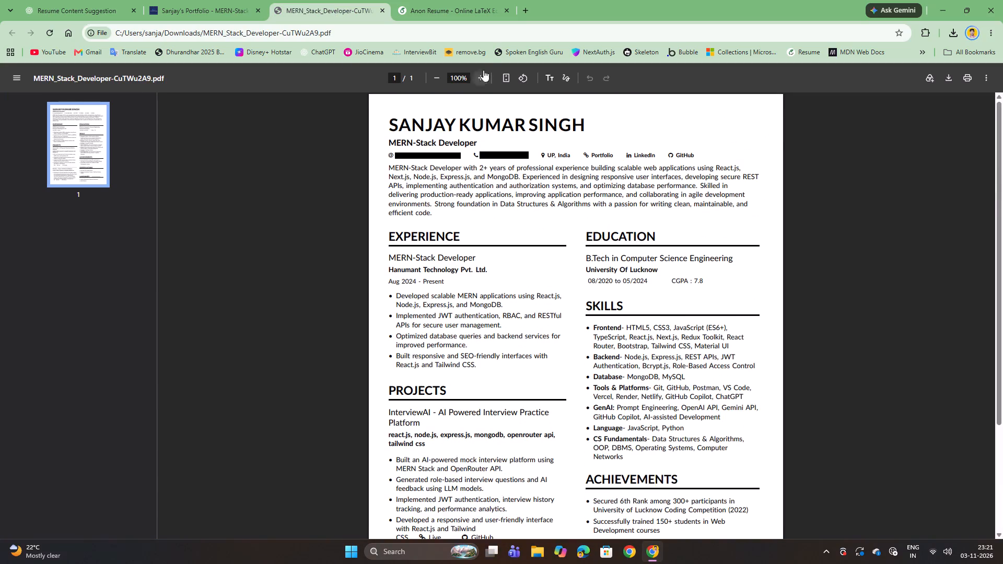
# Return to the Overleaf project list and open the MERN-Stack Developer project.
pyautogui.click(467, 14)
pyautogui.click(10, 29)
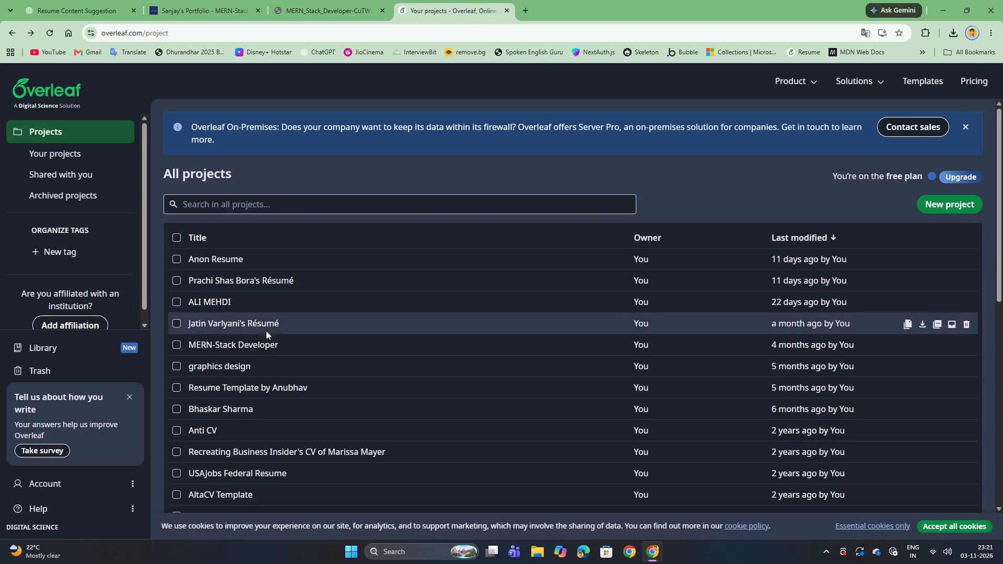
pyautogui.click(260, 347)
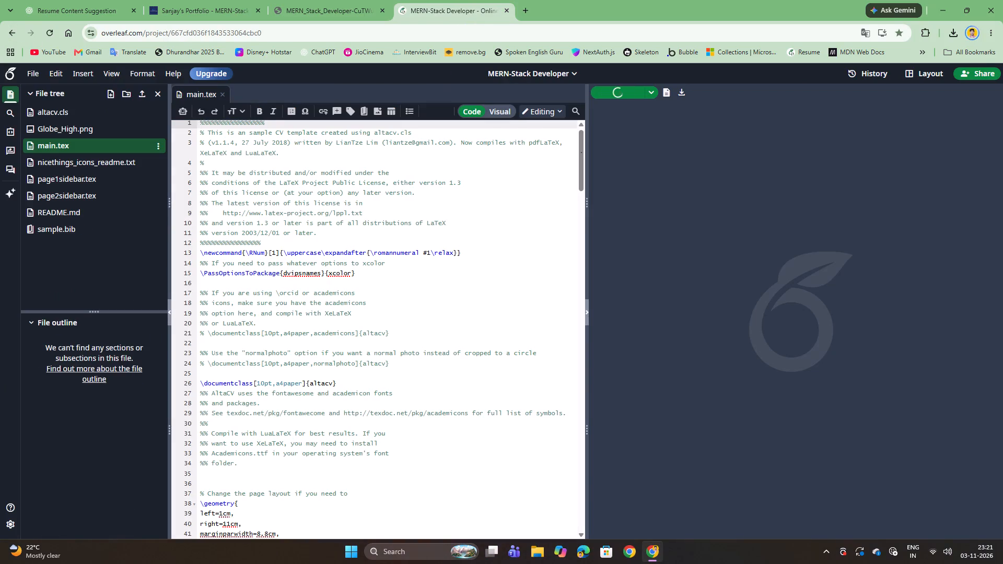
pyautogui.scroll(13, 290, 318)
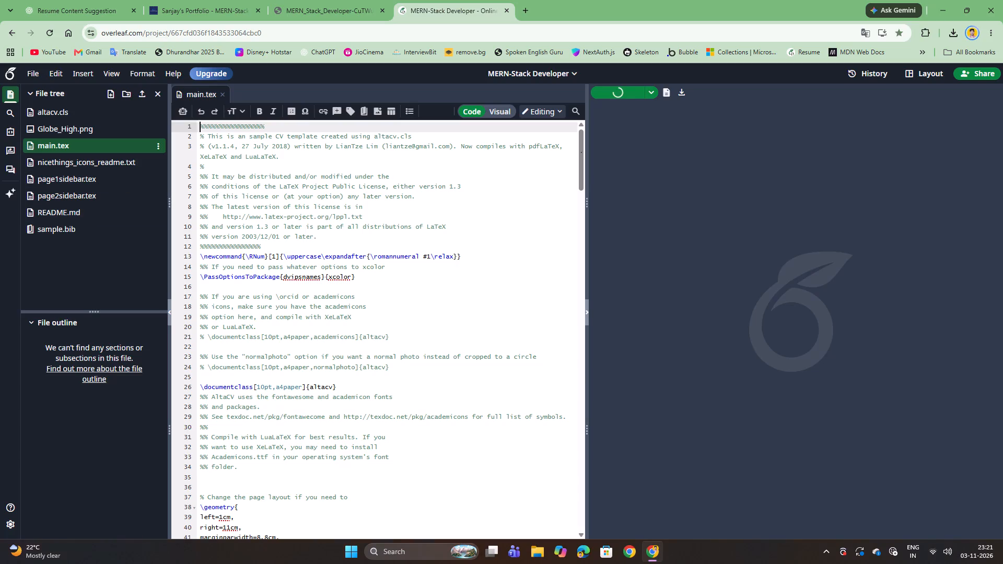
# Look through the main.tex source down to its end and review the compiled resume preview from experience to languages.
pyautogui.click(93, 161)
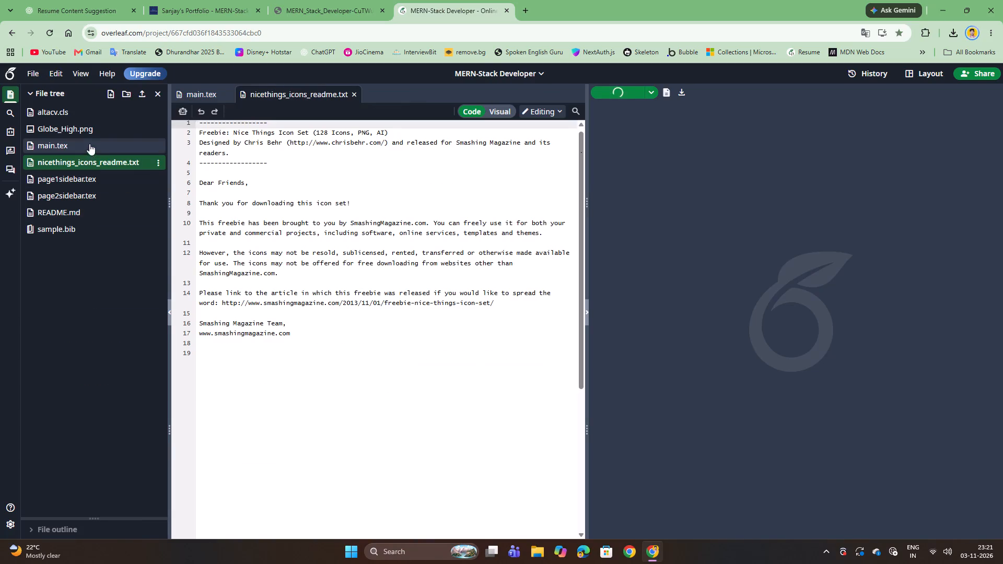
pyautogui.click(75, 144)
pyautogui.scroll(-1, 301, 299)
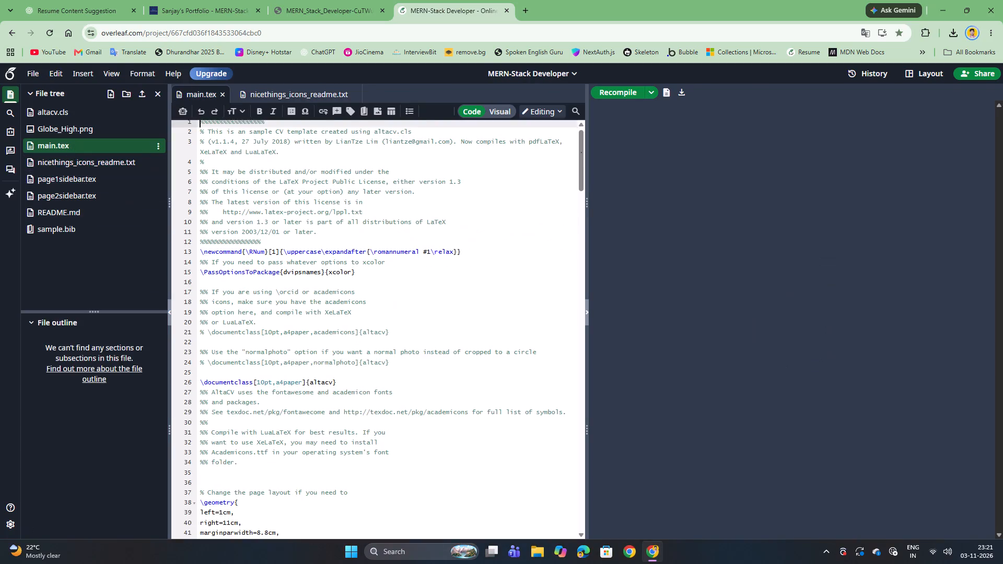
pyautogui.scroll(-12, 301, 299)
pyautogui.scroll(1, 303, 307)
pyautogui.scroll(-17, 303, 307)
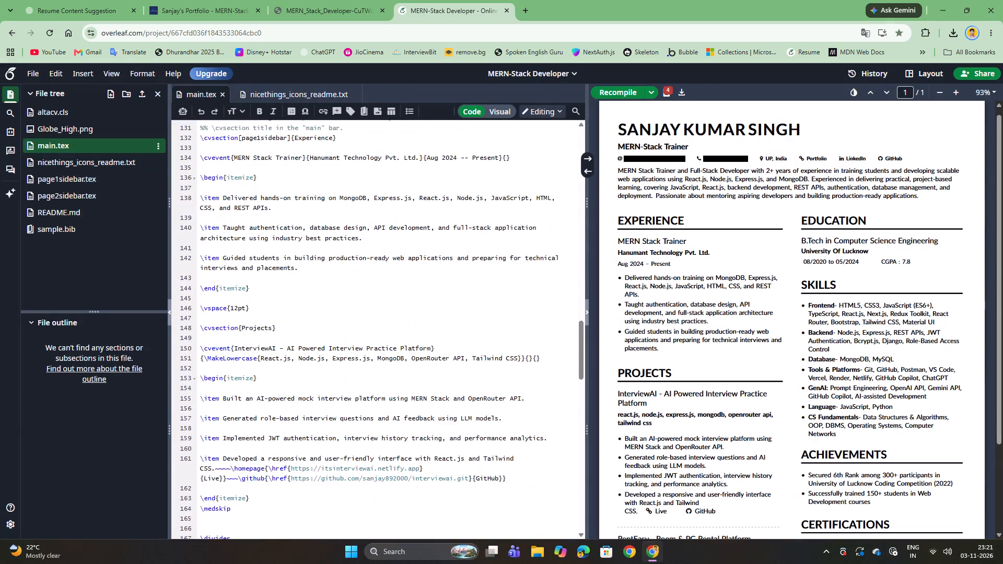
pyautogui.scroll(-4, 311, 339)
pyautogui.scroll(1, 312, 354)
pyautogui.scroll(-11, 312, 354)
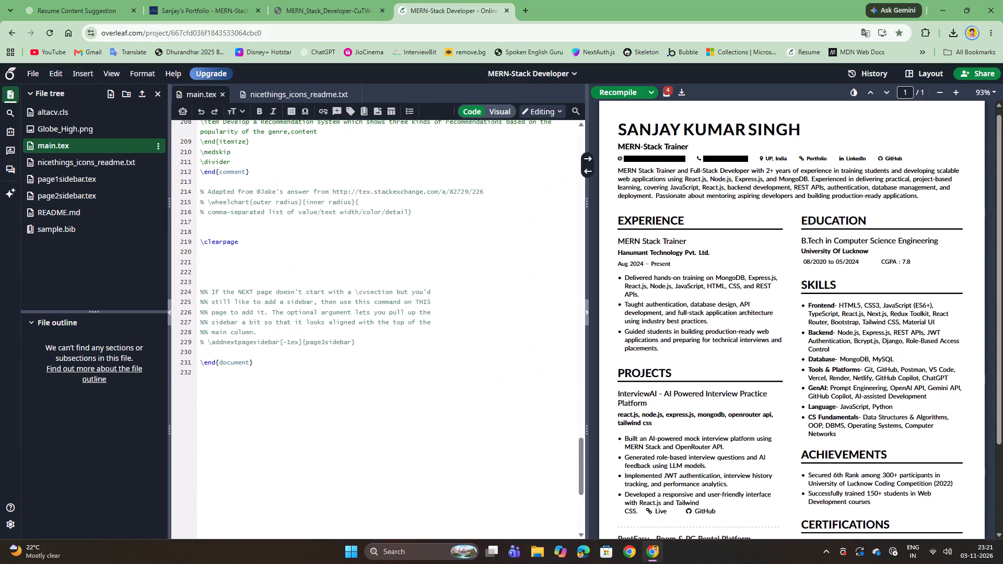
pyautogui.click(309, 415)
pyautogui.scroll(-5, 309, 415)
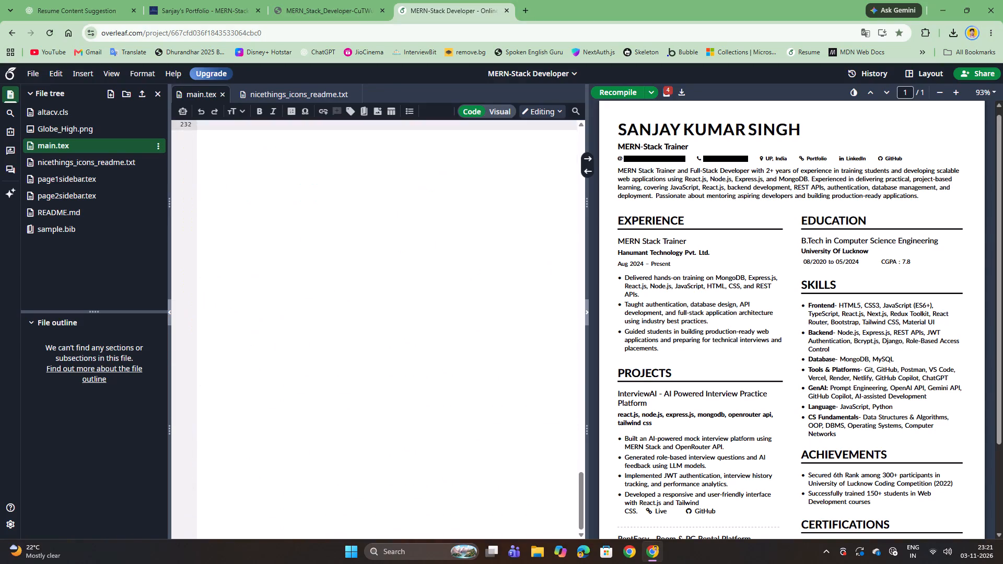
pyautogui.scroll(1, 309, 415)
pyautogui.scroll(-9, 675, 399)
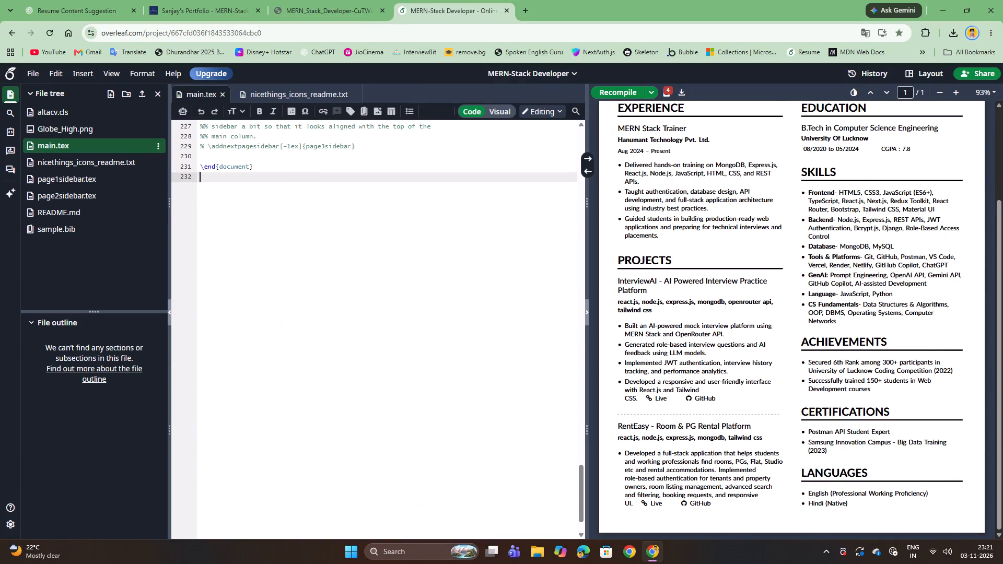
pyautogui.scroll(6, 311, 340)
pyautogui.scroll(3, 571, 282)
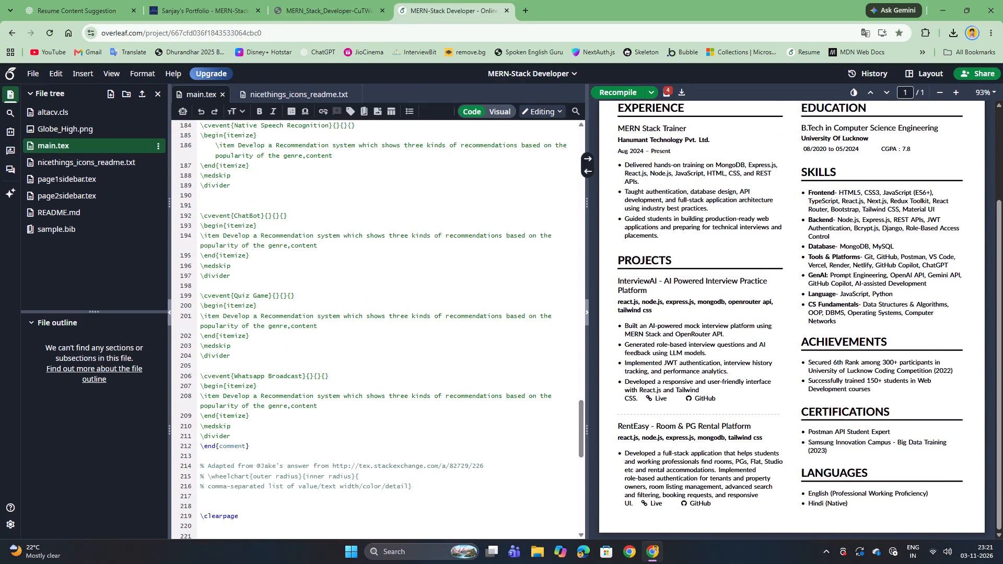
pyautogui.scroll(8, 780, 327)
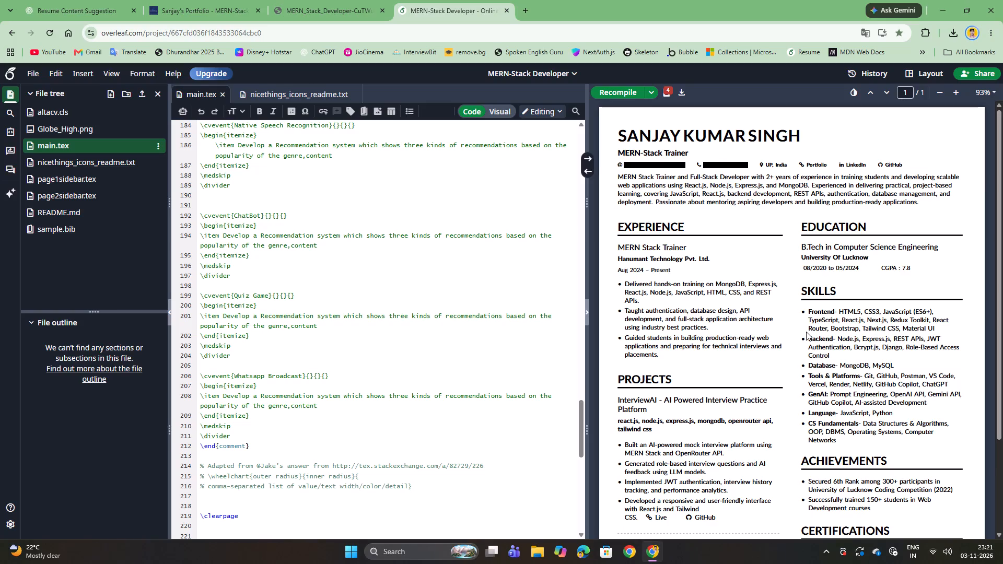
pyautogui.scroll(-9, 806, 332)
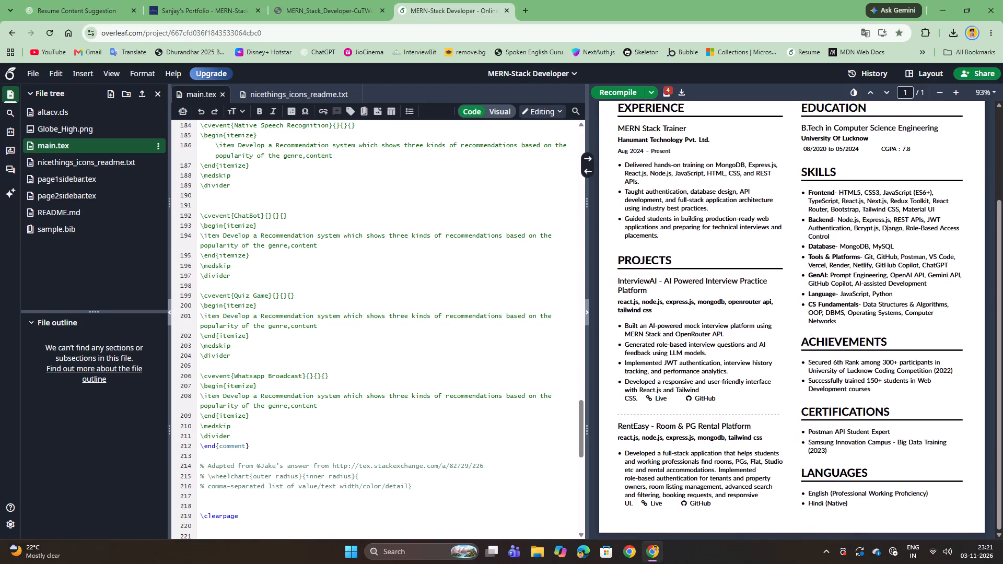
# Copy the entire main.tex source and paste it into the message box of the Resume Content Suggestion chat in ChatGPT.
pyautogui.click(410, 378)
pyautogui.hotkey('ctrl', 'a')
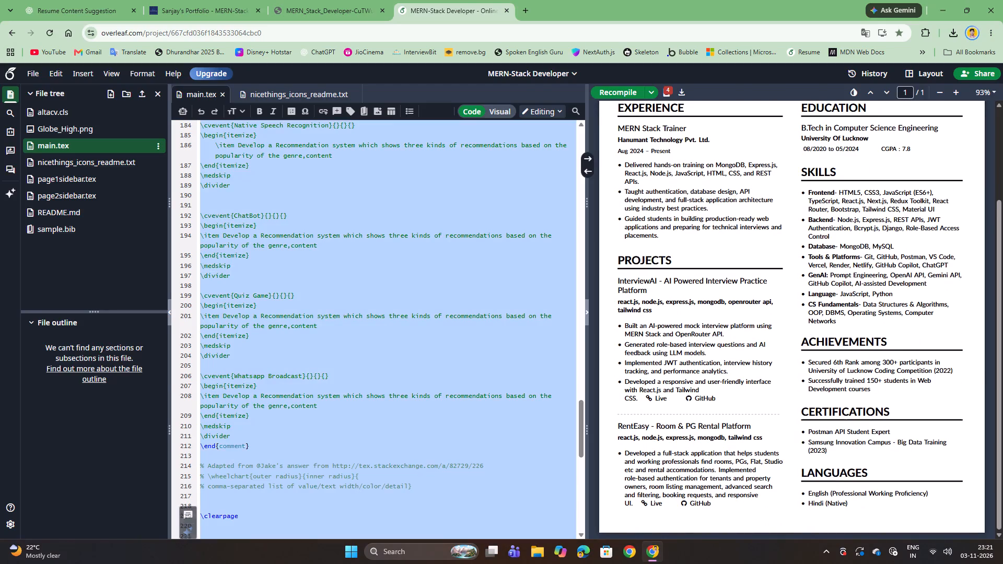
pyautogui.hotkey('ctrl', 'c')
pyautogui.click(301, 21)
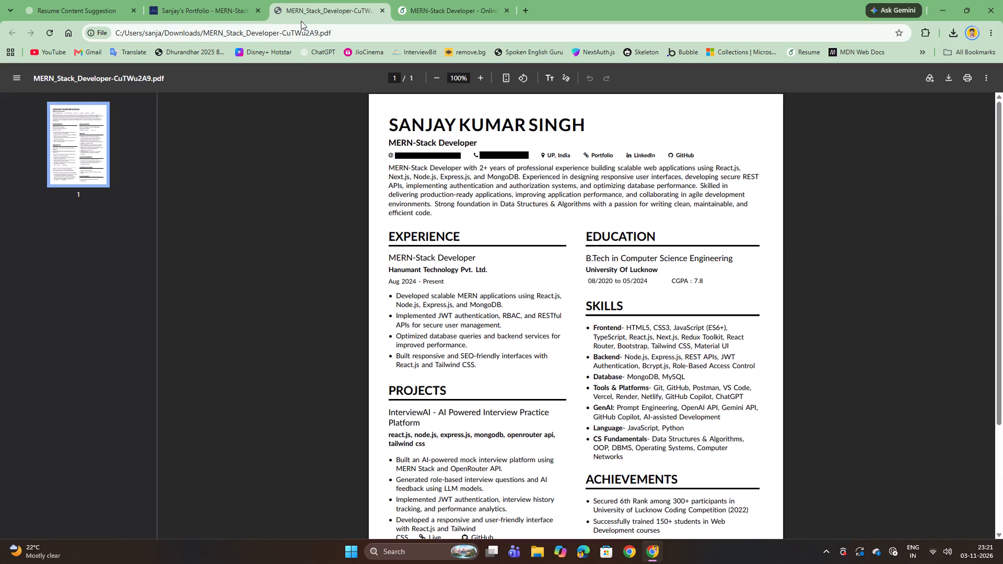
pyautogui.scroll(-4, 430, 406)
pyautogui.click(18, 0)
pyautogui.click(73, 0)
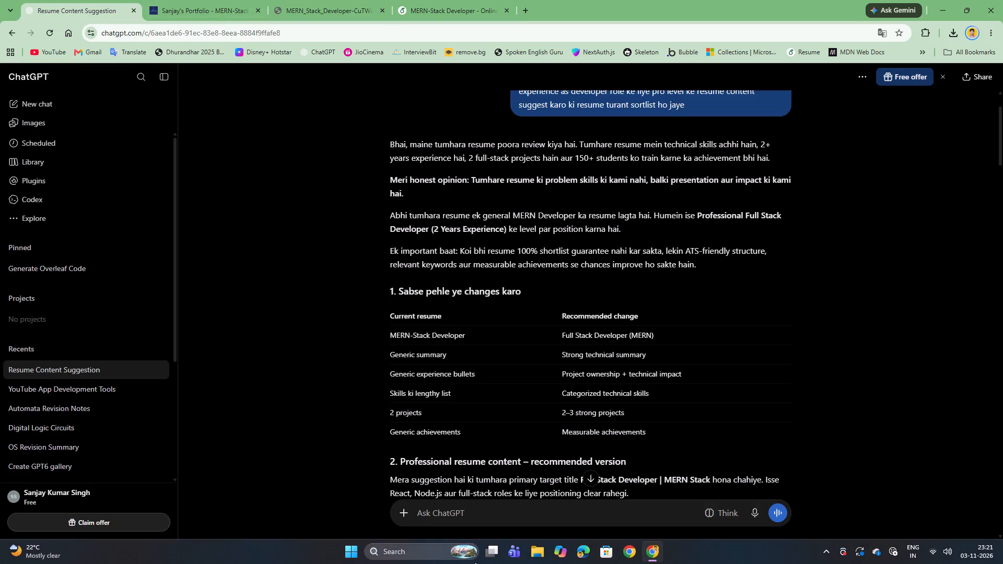
pyautogui.click(453, 518)
pyautogui.hotkey('ctrl', 'v')
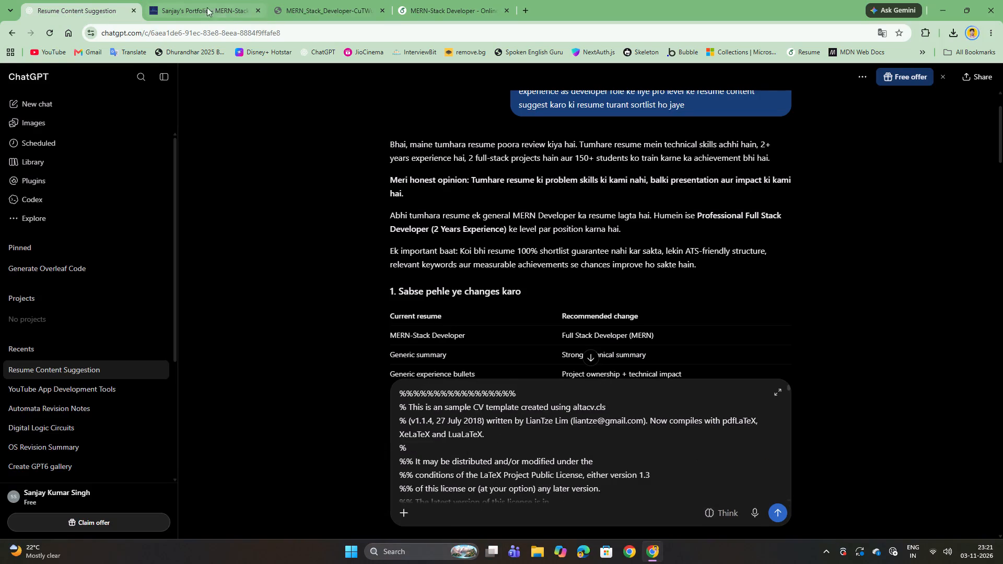
# Return to the MERN-Stack Developer project in Overleaf and examine the source of page1sidebar.tex and page2sidebar.tex.
pyautogui.click(172, 1)
pyautogui.click(302, 0)
pyautogui.click(431, 0)
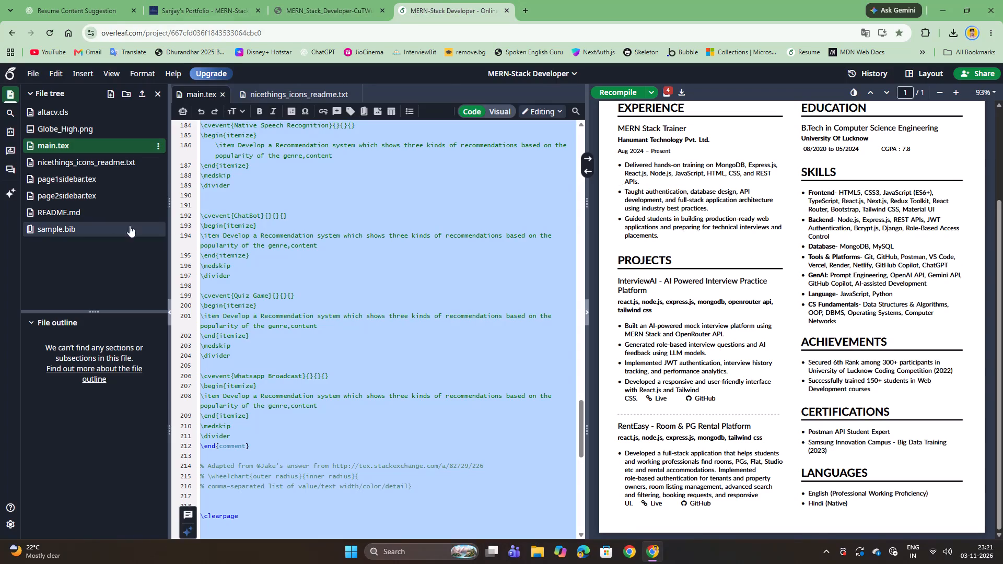
pyautogui.click(77, 180)
pyautogui.scroll(-8, 295, 273)
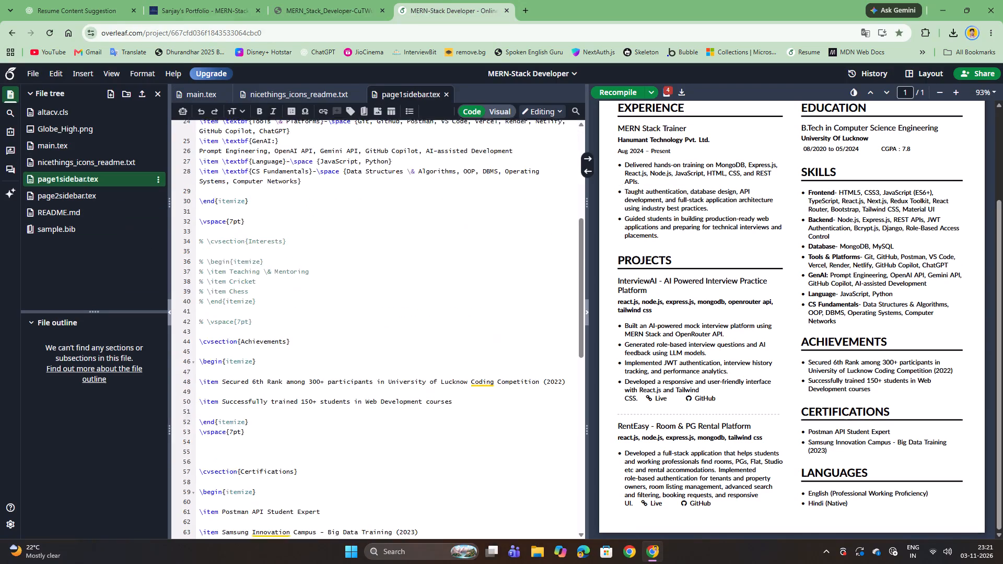
pyautogui.scroll(-2, 305, 296)
pyautogui.click(62, 187)
pyautogui.click(62, 196)
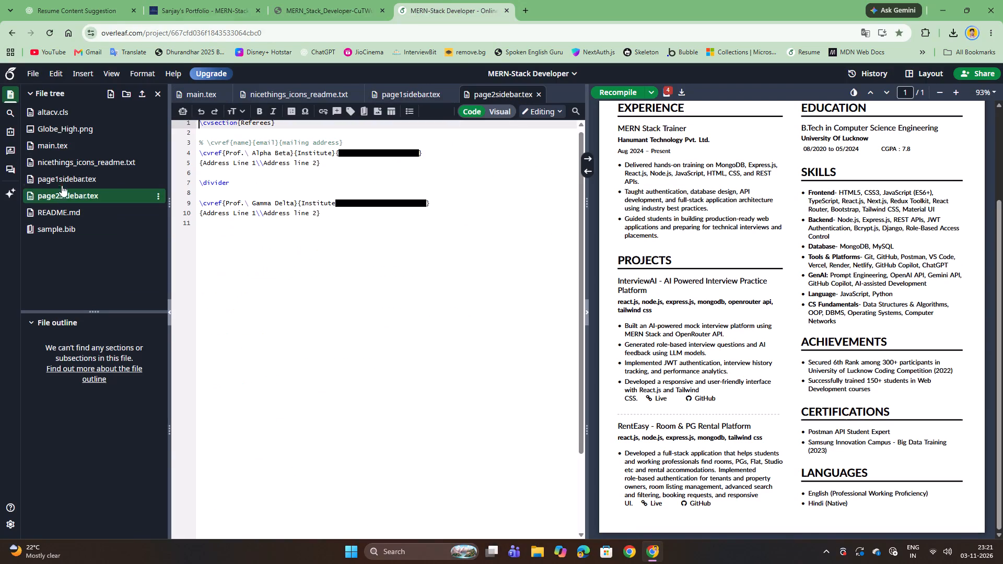
pyautogui.scroll(5, 224, 229)
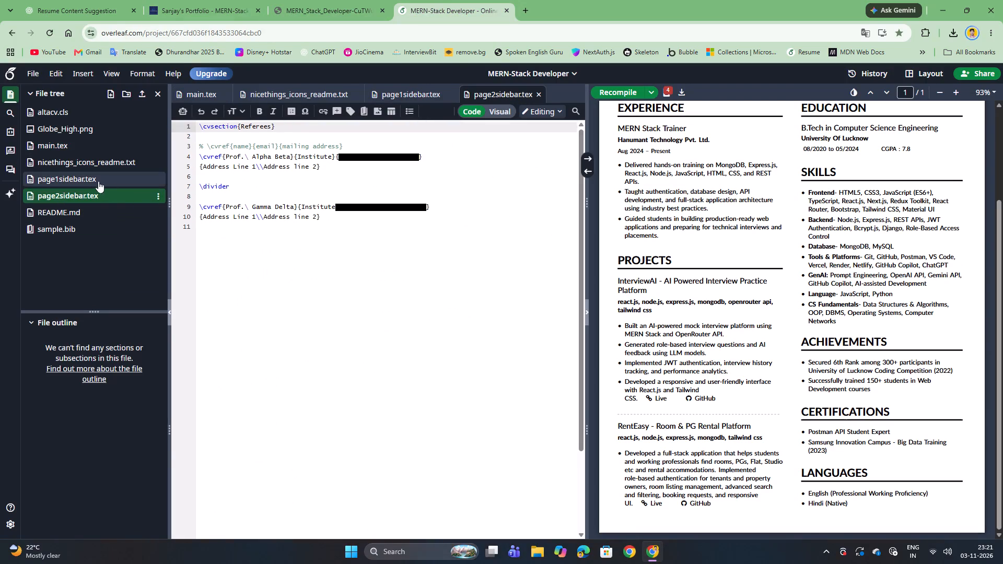
pyautogui.click(92, 179)
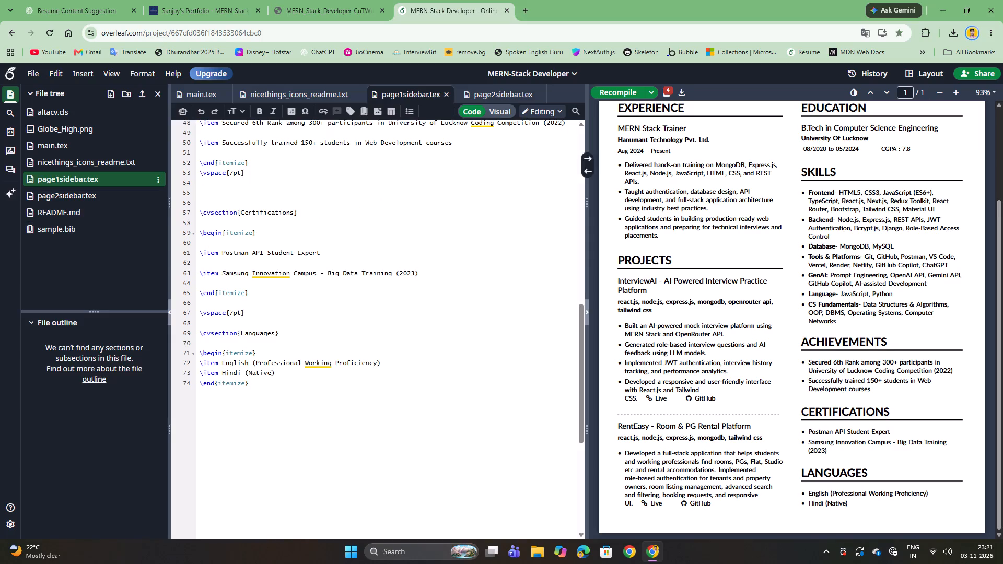
pyautogui.click(332, 311)
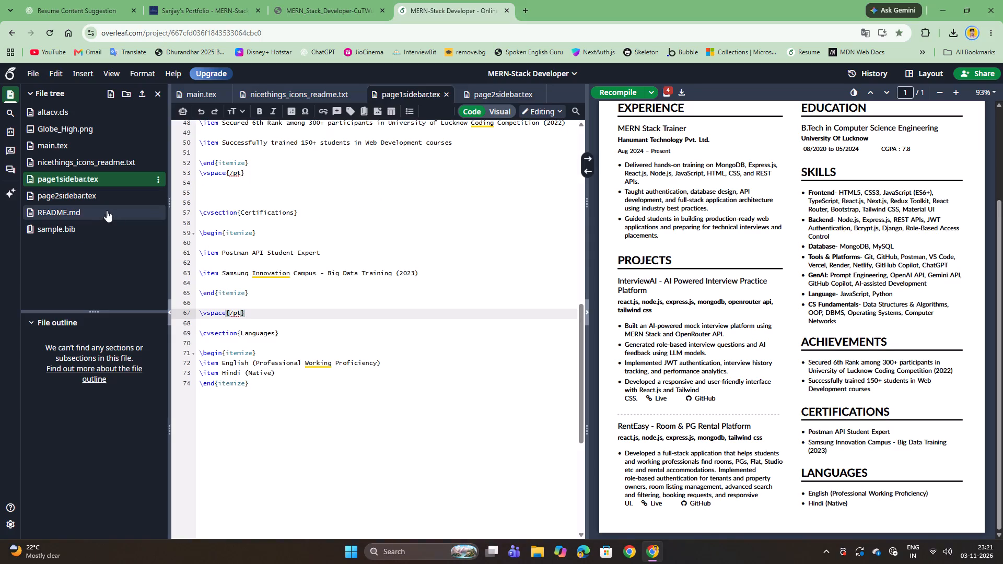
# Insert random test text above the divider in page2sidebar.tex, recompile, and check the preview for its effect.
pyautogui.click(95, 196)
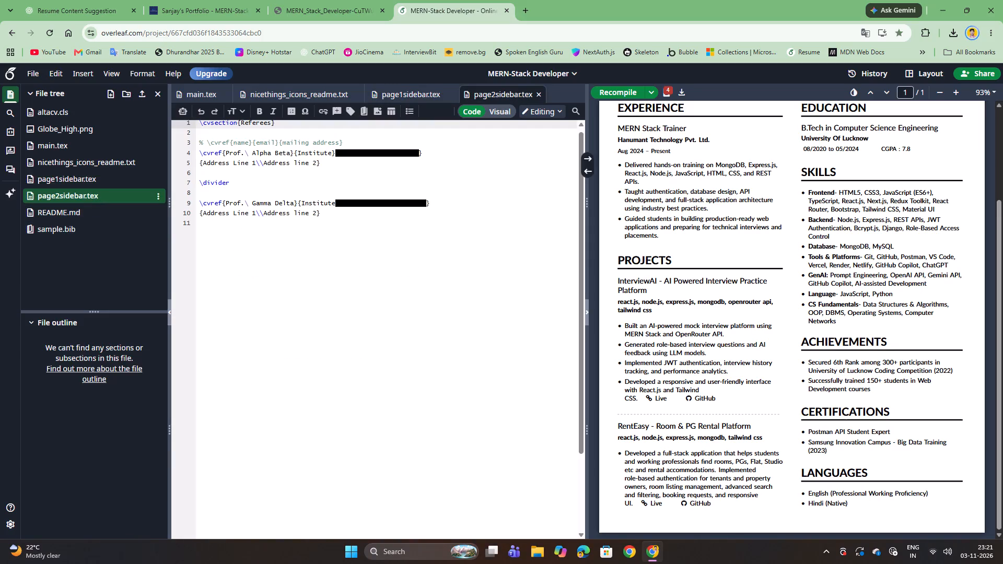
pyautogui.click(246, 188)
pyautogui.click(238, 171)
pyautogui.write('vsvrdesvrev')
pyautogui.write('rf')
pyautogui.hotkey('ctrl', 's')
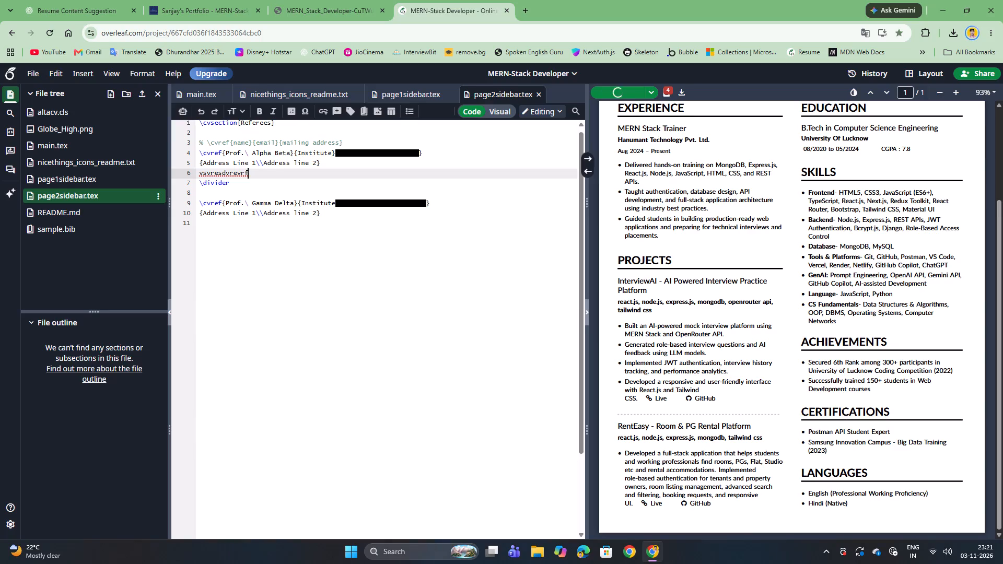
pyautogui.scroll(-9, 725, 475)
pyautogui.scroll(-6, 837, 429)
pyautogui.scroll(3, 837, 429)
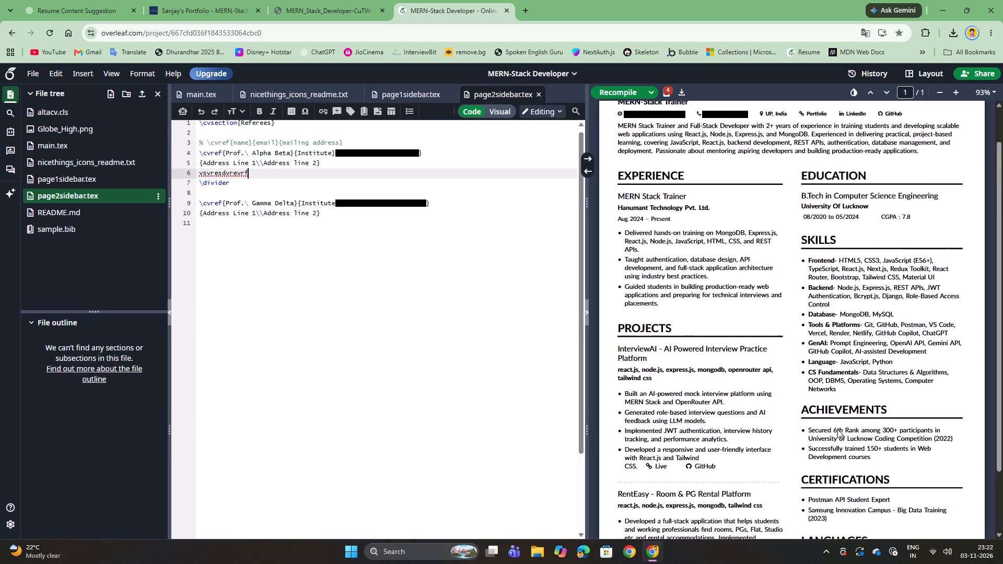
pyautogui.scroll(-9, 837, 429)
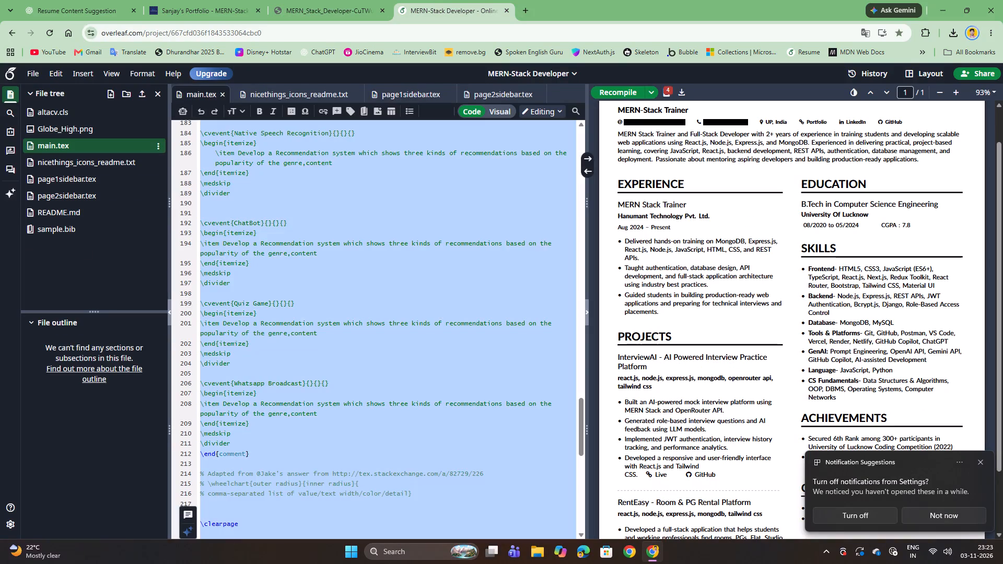
pyautogui.hotkey('ctrl', 'v')
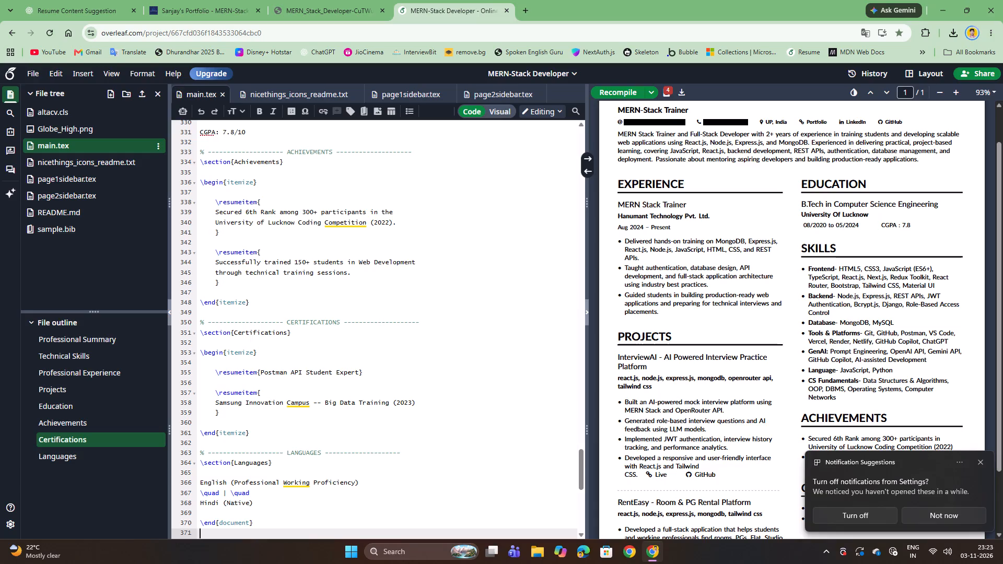
pyautogui.scroll(20, 351, 338)
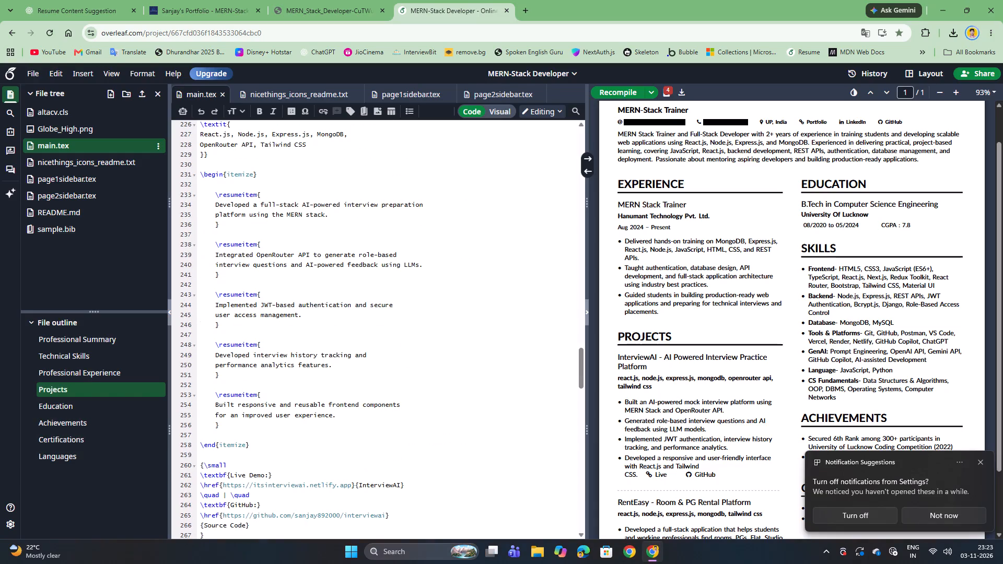
pyautogui.hotkey('ctrl', 's')
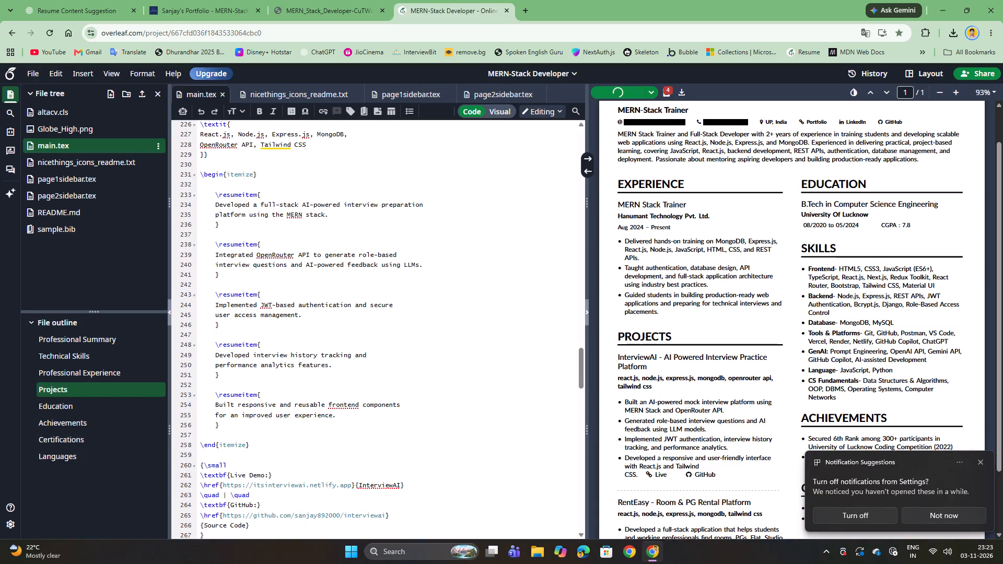
# Examine the recompiled resume preview on both pages, checking the section content, the single-column layout and where the page breaks.
pyautogui.scroll(3, 498, 318)
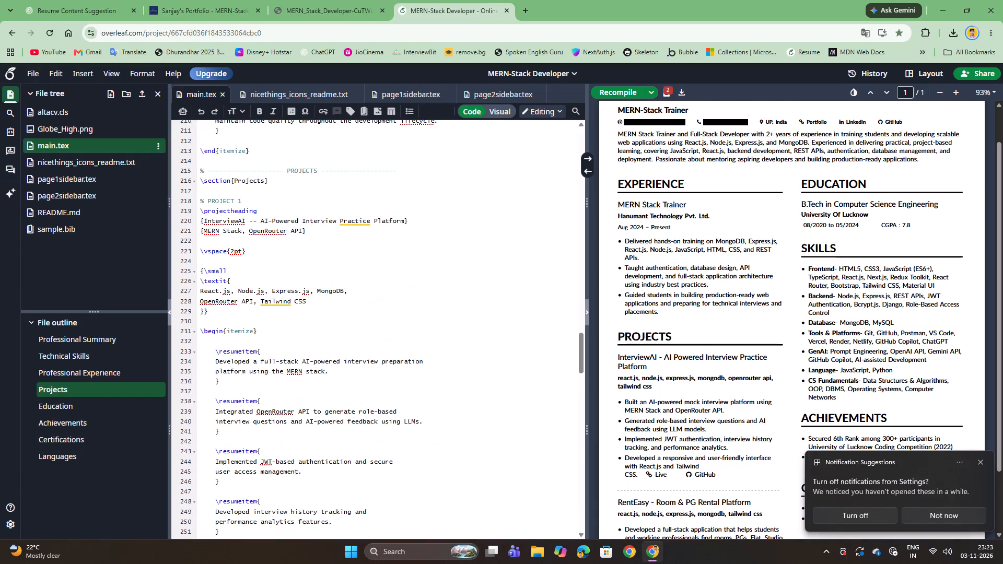
pyautogui.scroll(10, 758, 288)
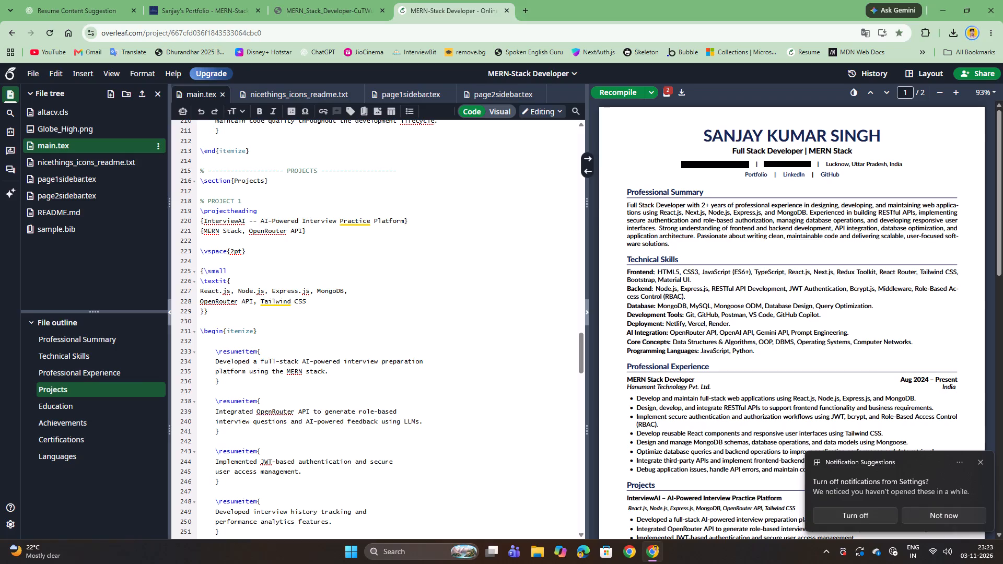
pyautogui.click(984, 460)
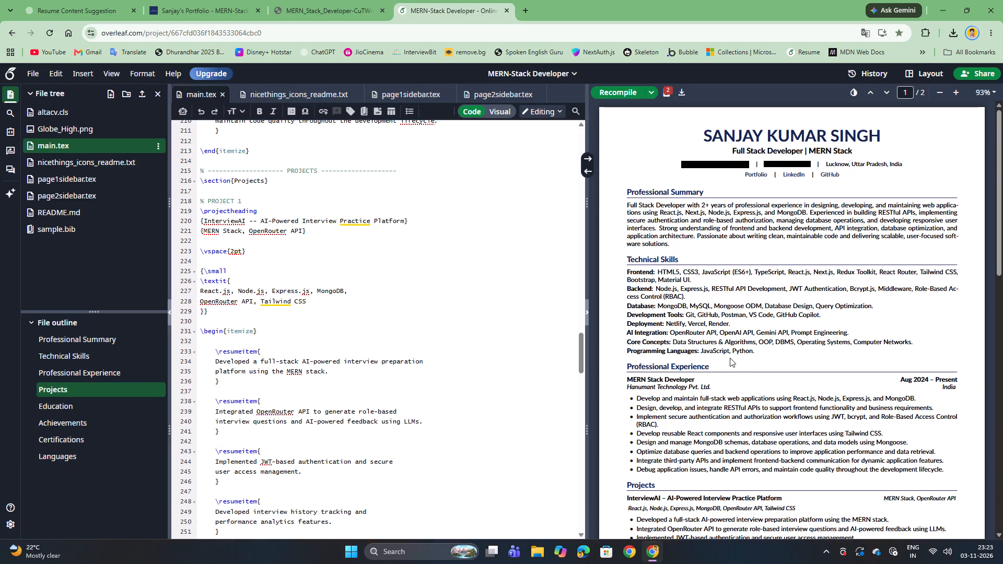
pyautogui.scroll(-11, 747, 433)
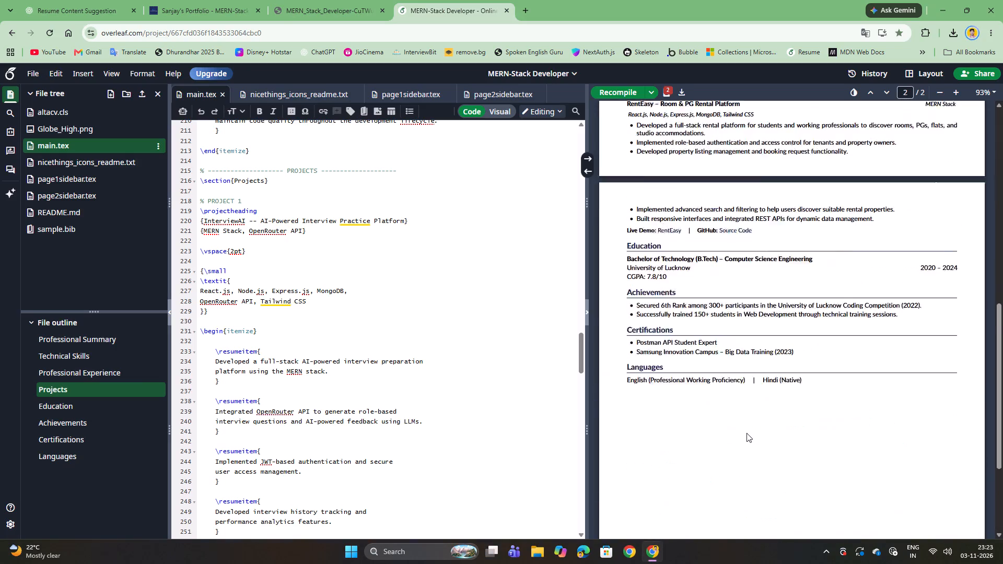
pyautogui.scroll(14, 747, 433)
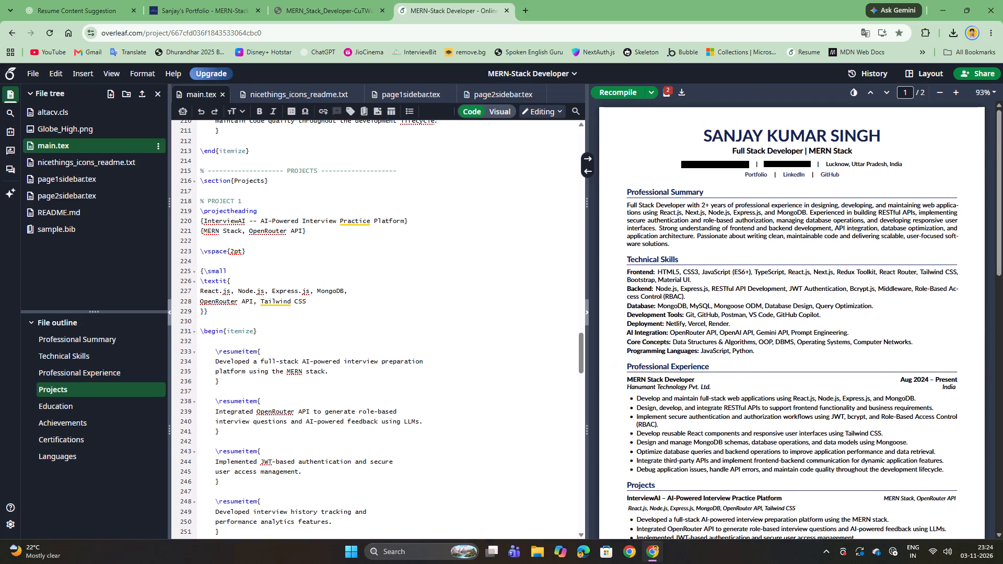
pyautogui.scroll(-8, 725, 442)
pyautogui.scroll(3, 725, 442)
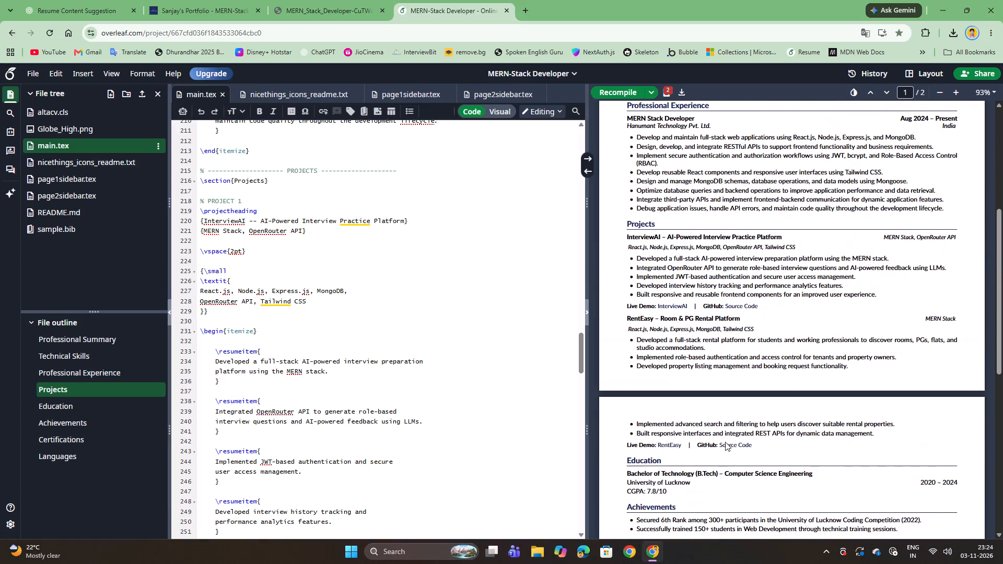
pyautogui.scroll(1, 725, 442)
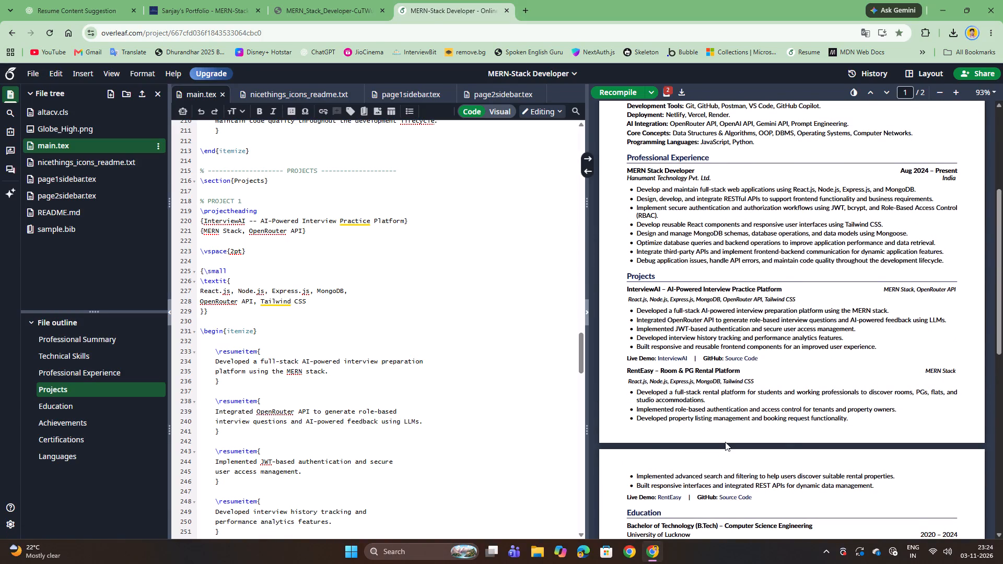
# Examine both pages of the resume preview and the opening preamble of main.tex, checking the page break and any flagged line.
pyautogui.scroll(6, 725, 442)
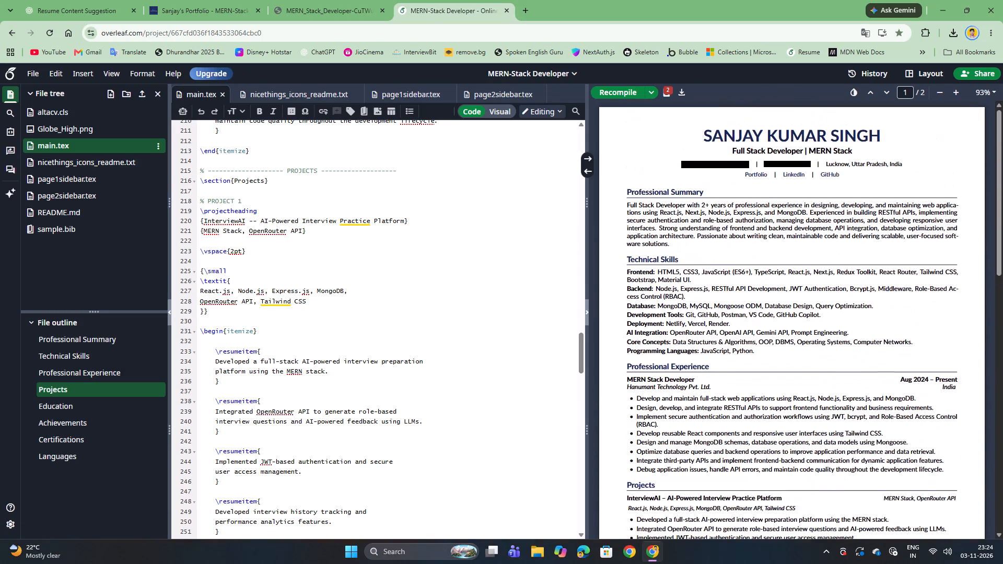
pyautogui.scroll(7, 725, 442)
pyautogui.scroll(-5, 725, 442)
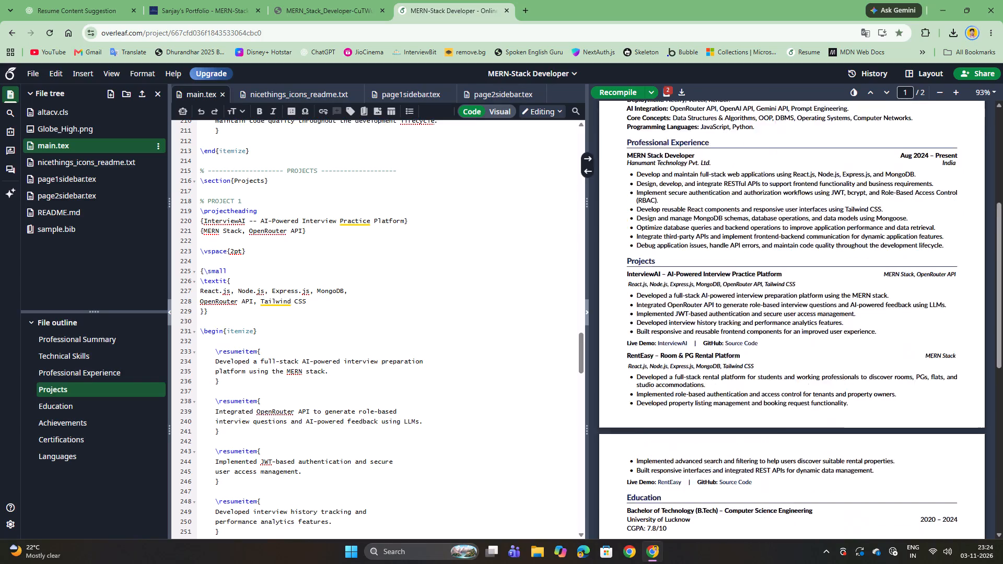
pyautogui.scroll(-5, 725, 442)
pyautogui.scroll(2, 725, 442)
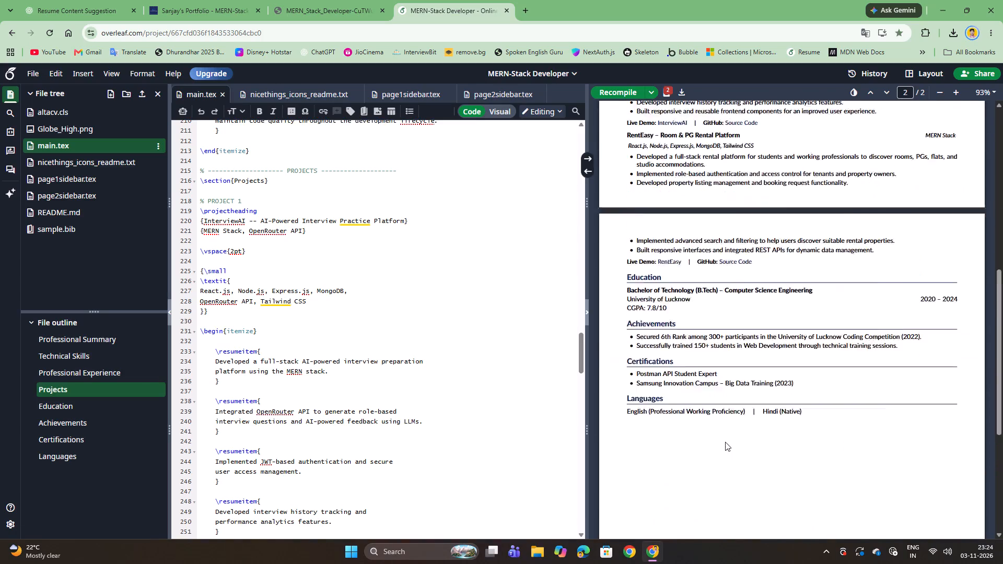
pyautogui.scroll(4, 725, 442)
pyautogui.scroll(20, 336, 305)
pyautogui.scroll(14, 336, 305)
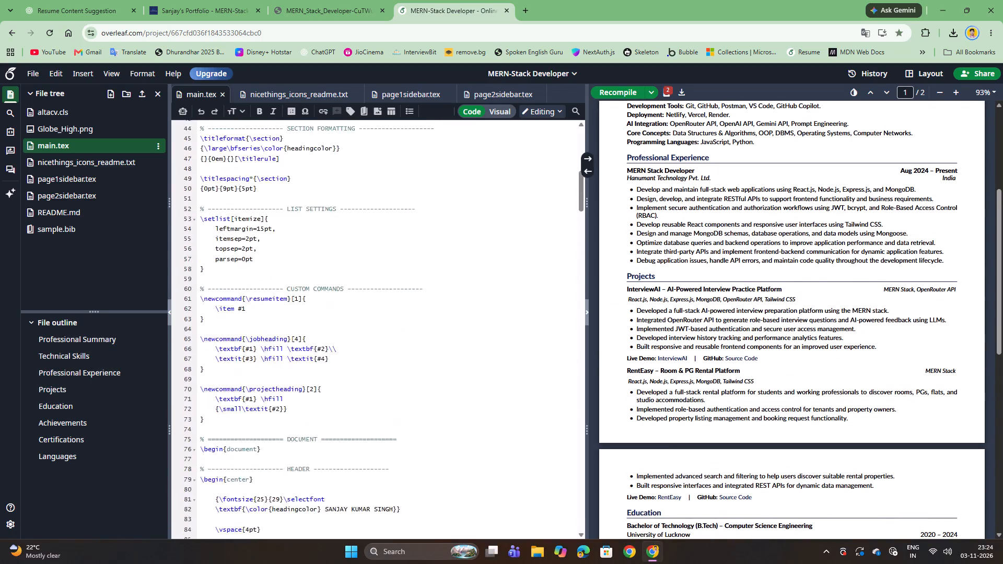
pyautogui.scroll(4, 334, 268)
pyautogui.scroll(-6, 895, 386)
pyautogui.scroll(7, 422, 316)
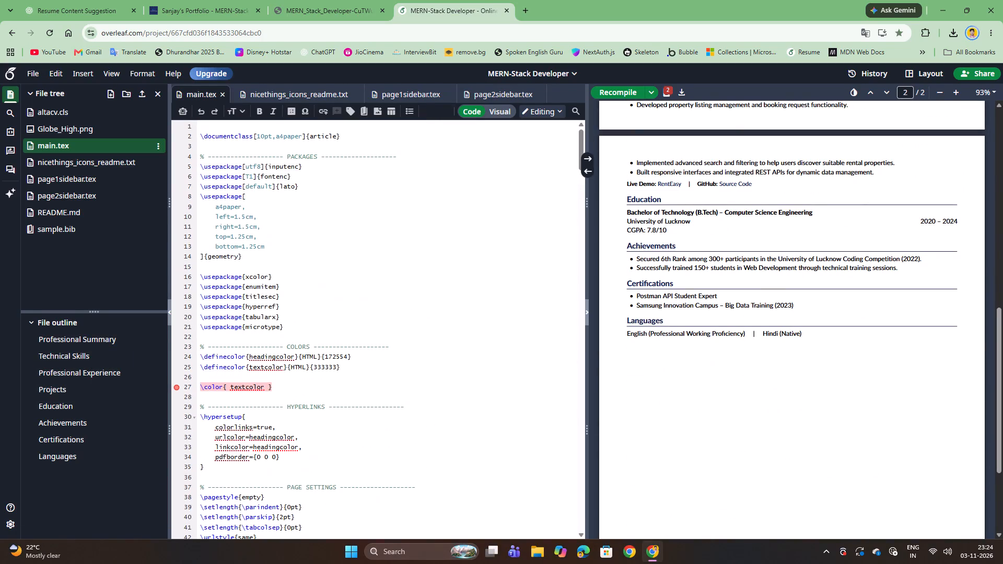
pyautogui.scroll(5, 415, 326)
# Delete the entire contents of page1sidebar.tex.
pyautogui.click(57, 175)
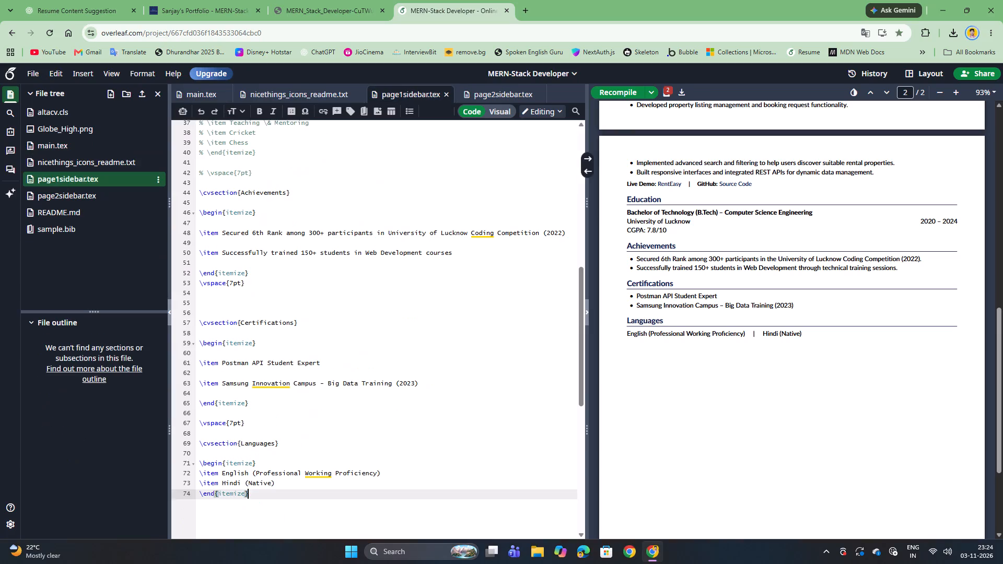
pyautogui.click(325, 287)
pyautogui.hotkey('ctrl', 'a')
pyautogui.press('BackSpace')
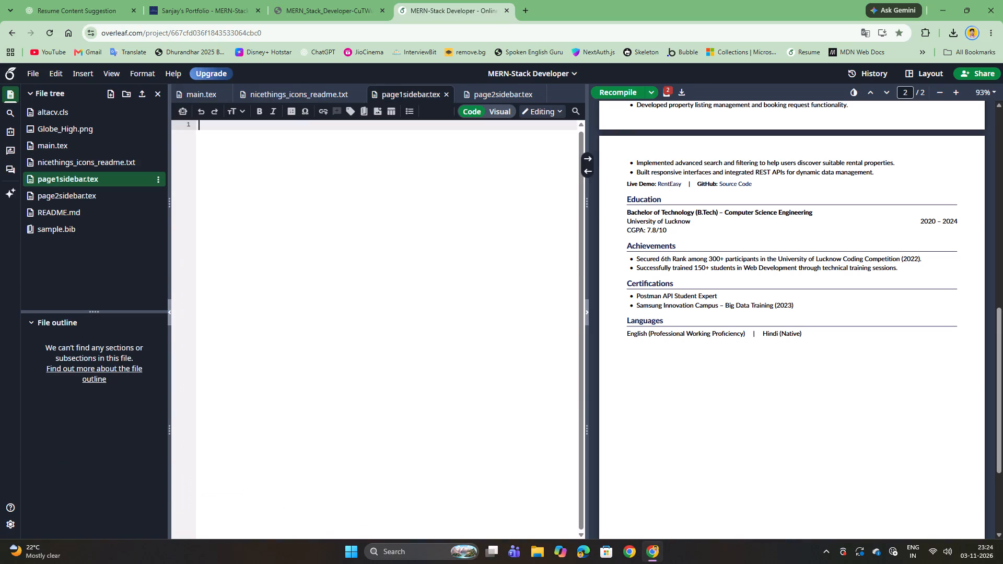
pyautogui.scroll(3, 301, 310)
# Delete the entire contents of page2sidebar.tex and recompile the project.
pyautogui.click(61, 198)
pyautogui.click(234, 248)
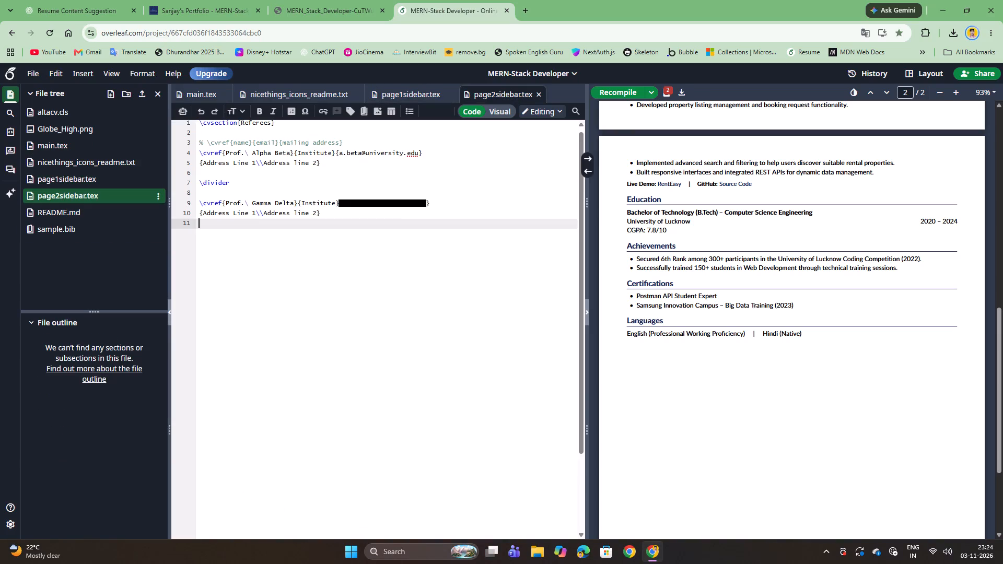
pyautogui.click(300, 287)
pyautogui.hotkey('ctrl', 'a')
pyautogui.press('BackSpace')
pyautogui.click(293, 333)
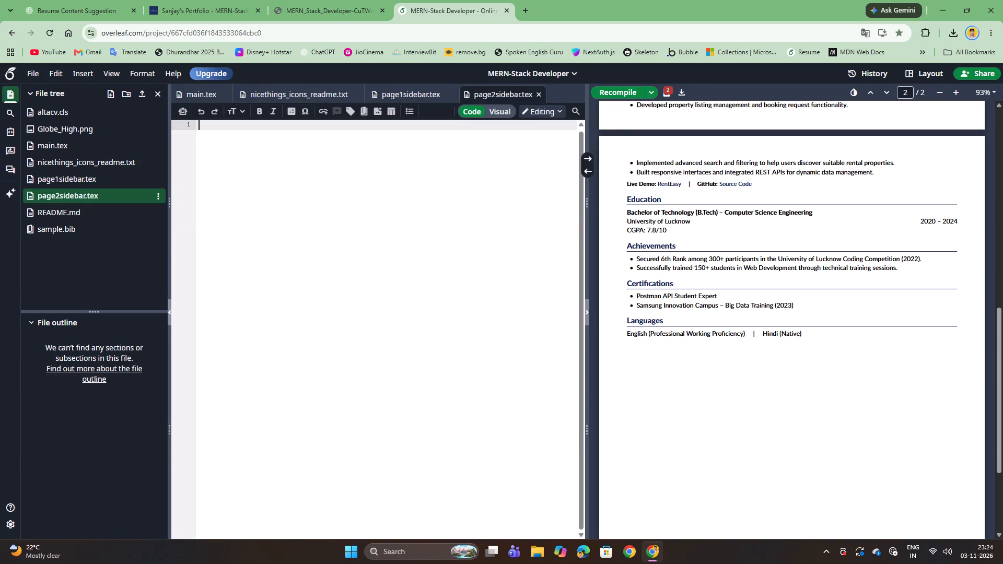
pyautogui.hotkey('ctrl', 's')
# Reopen the emptied page1sidebar.tex and save it with a recompile.
pyautogui.click(67, 186)
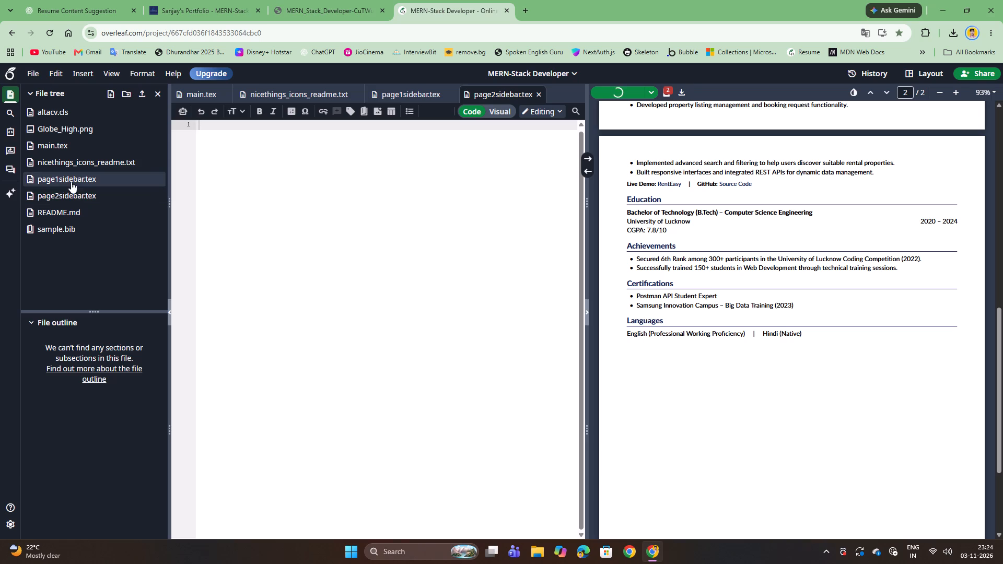
pyautogui.click(71, 182)
pyautogui.click(336, 247)
pyautogui.hotkey('ctrl', 's')
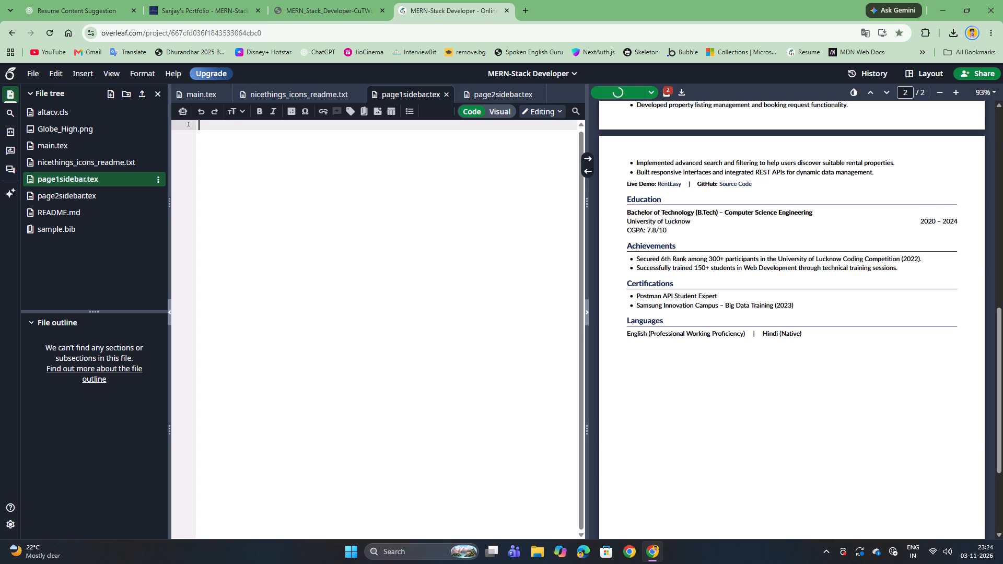
# Examine the recompiled resume preview from the header to the Languages section, checking the content and the page break.
pyautogui.scroll(10, 778, 380)
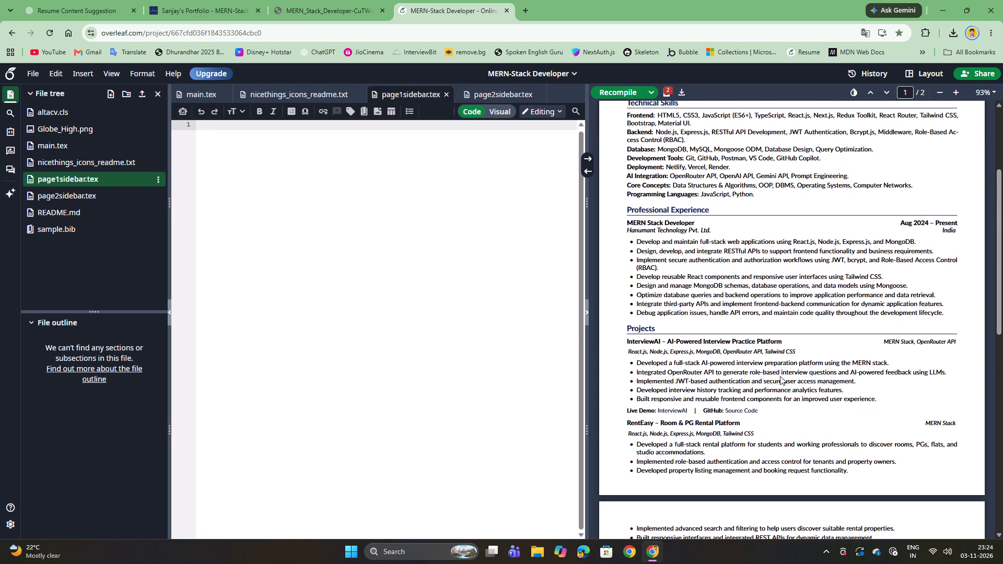
pyautogui.scroll(18, 780, 376)
pyautogui.scroll(-8, 773, 369)
pyautogui.scroll(3, 774, 372)
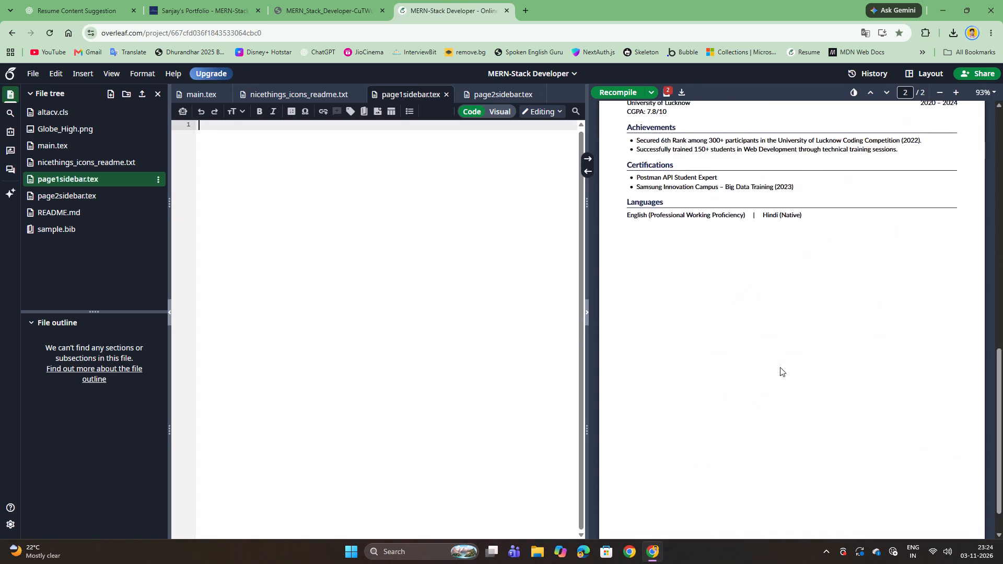
pyautogui.scroll(18, 780, 367)
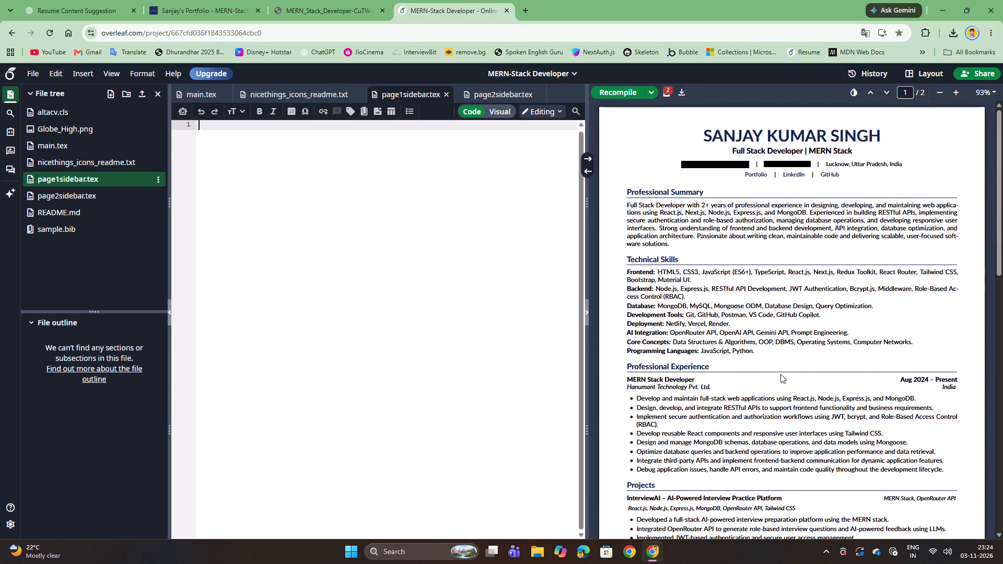
pyautogui.scroll(-2, 780, 374)
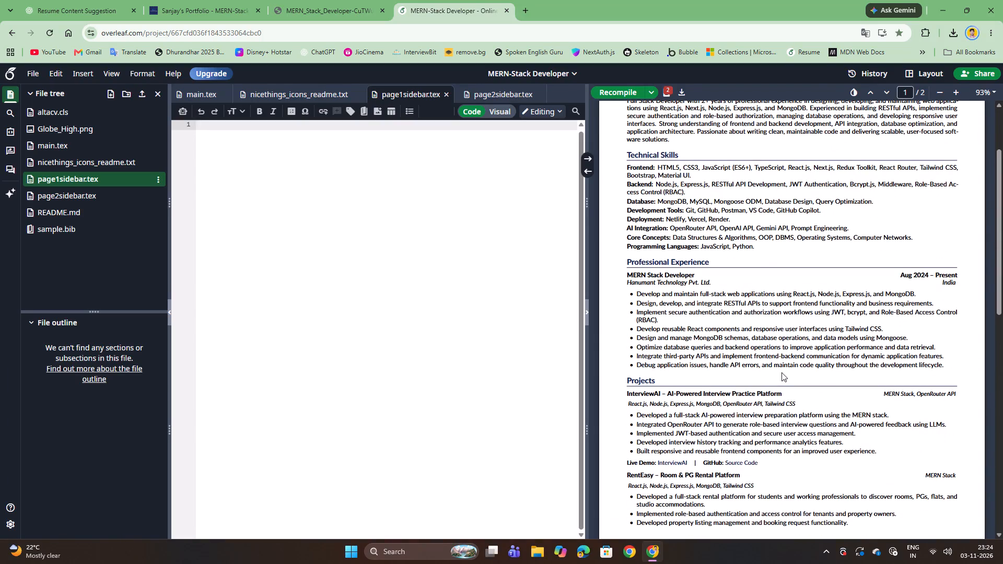
pyautogui.scroll(-2, 782, 372)
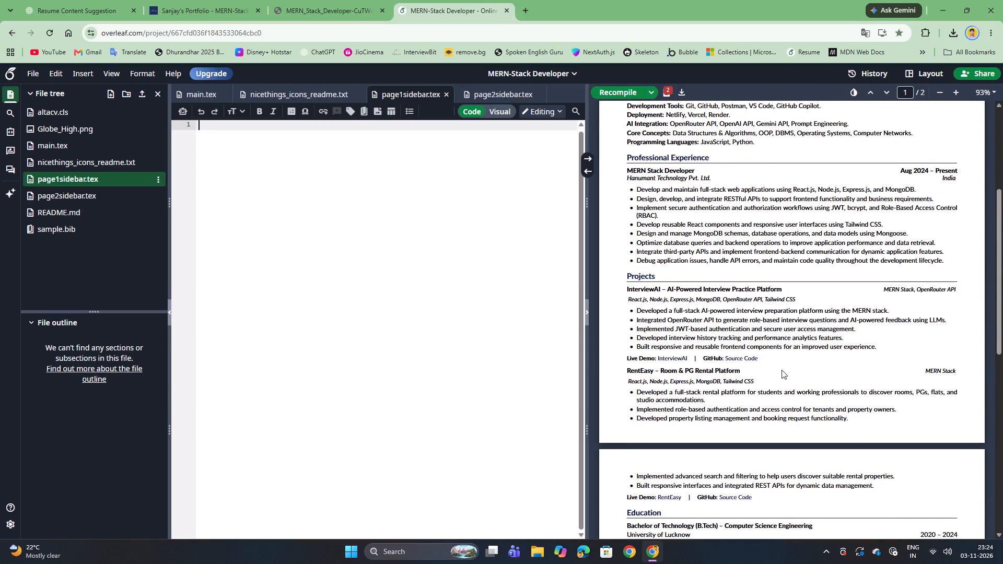
pyautogui.scroll(-3, 782, 370)
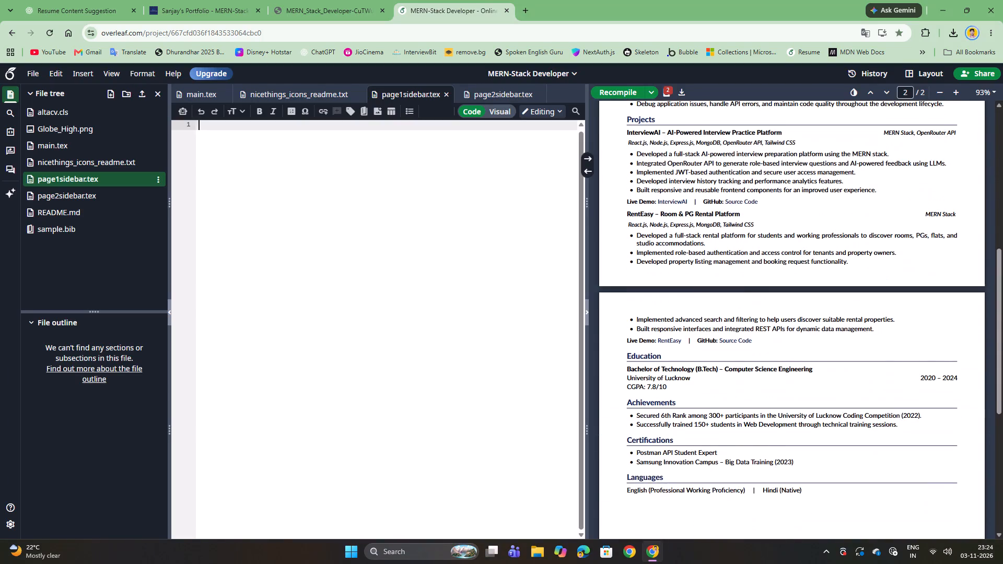
pyautogui.scroll(-1, 782, 370)
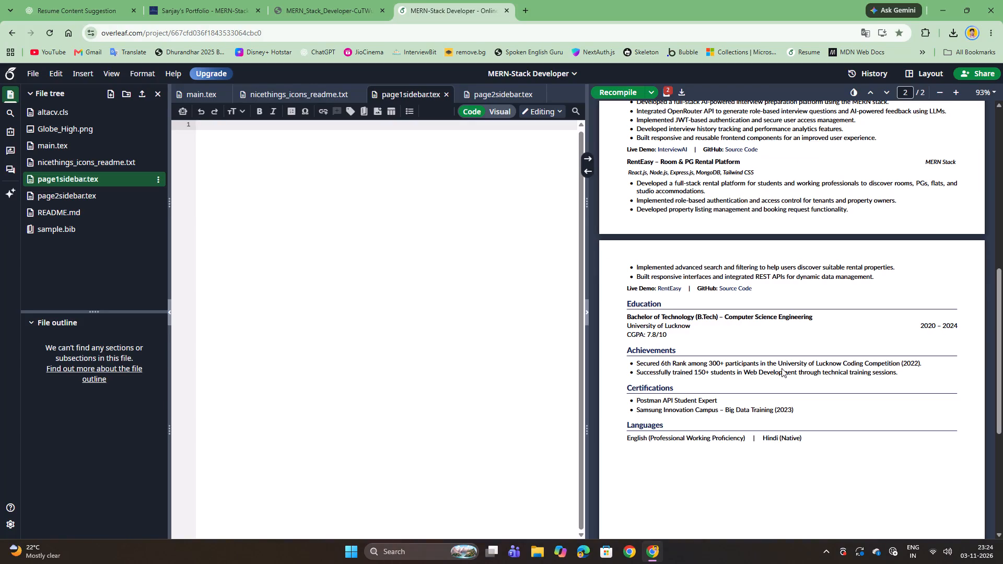
pyautogui.scroll(15, 782, 368)
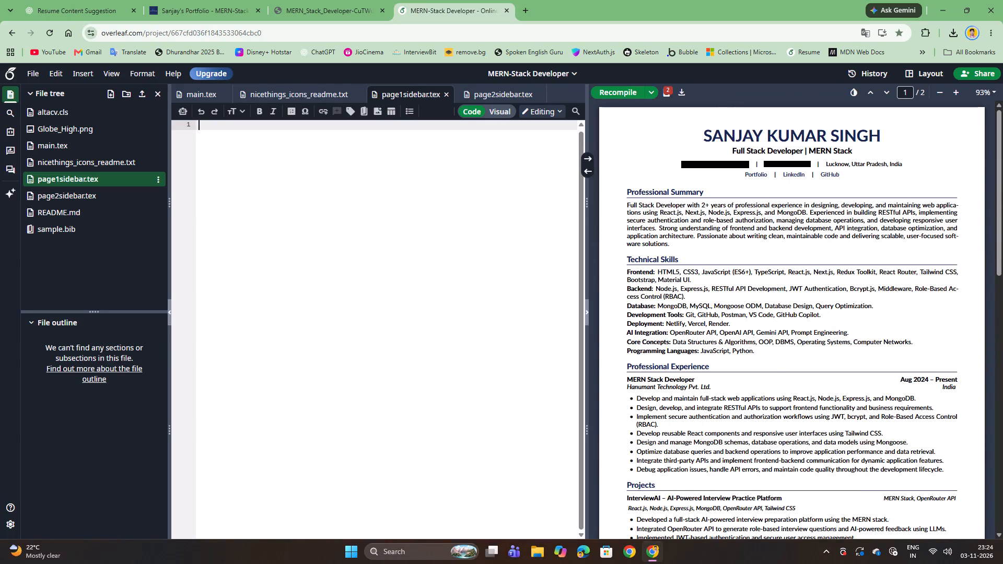
pyautogui.scroll(11, 628, 293)
# Delete the \color{ textcolor } line under the COLORS heading in main.tex and recompile.
pyautogui.click(81, 141)
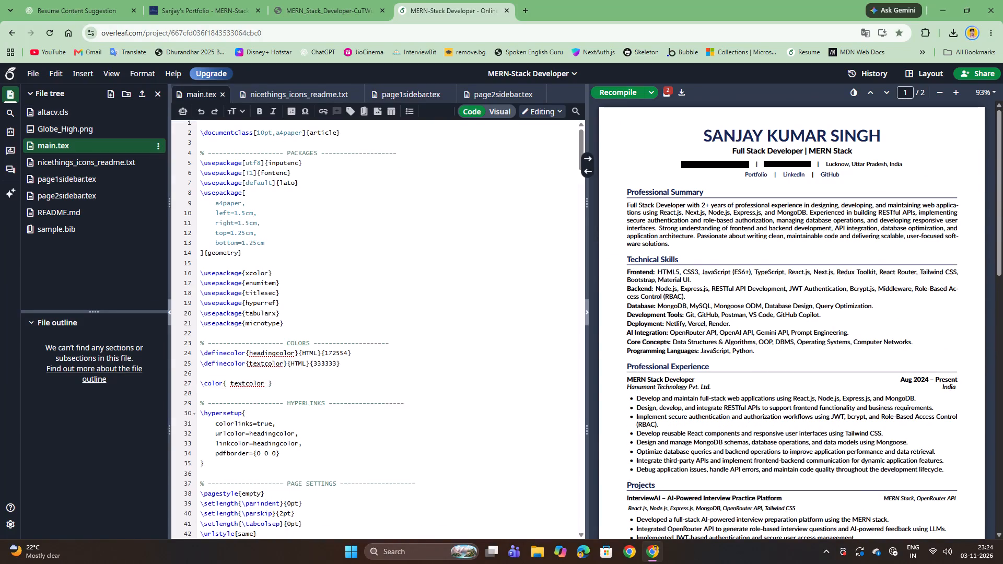
pyautogui.scroll(14, 337, 225)
pyautogui.click(304, 380)
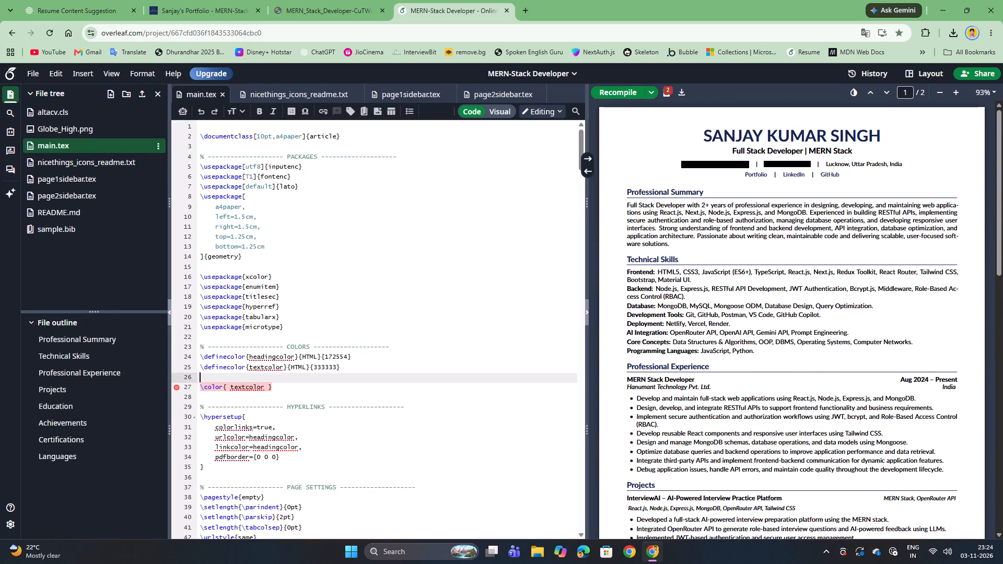
pyautogui.click(294, 388)
pyautogui.scroll(10, 289, 374)
pyautogui.scroll(4, 438, 233)
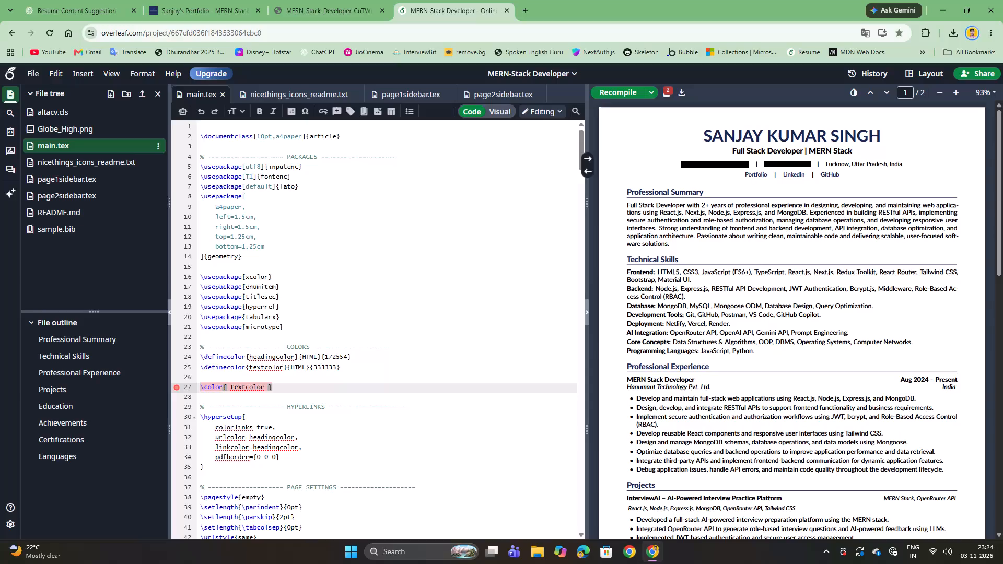
pyautogui.scroll(1, 438, 233)
pyautogui.scroll(-2, 427, 261)
pyautogui.moveTo(274, 280); pyautogui.dragTo(177, 280)
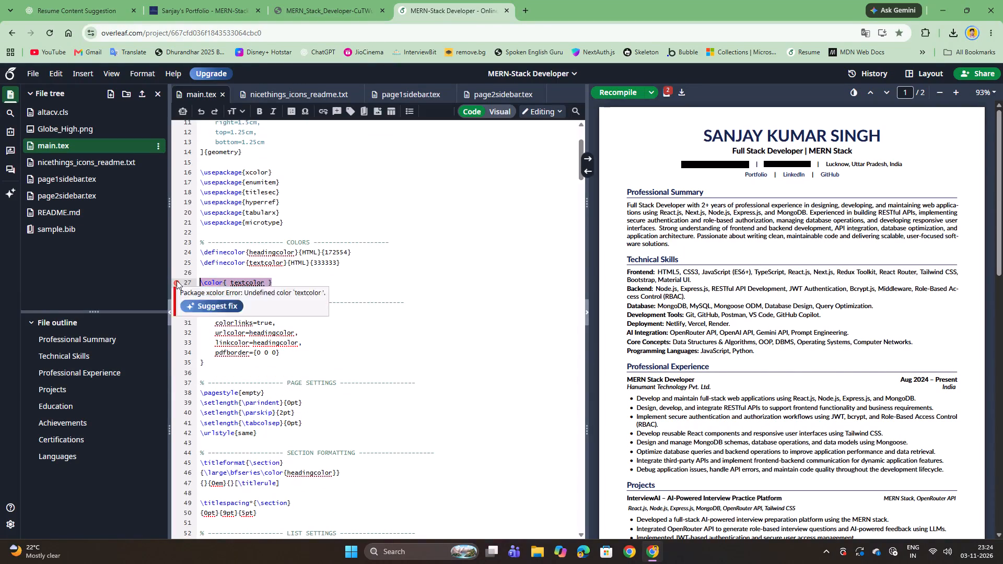
pyautogui.moveTo(177, 280); pyautogui.dragTo(175, 280)
pyautogui.press('BackSpace')
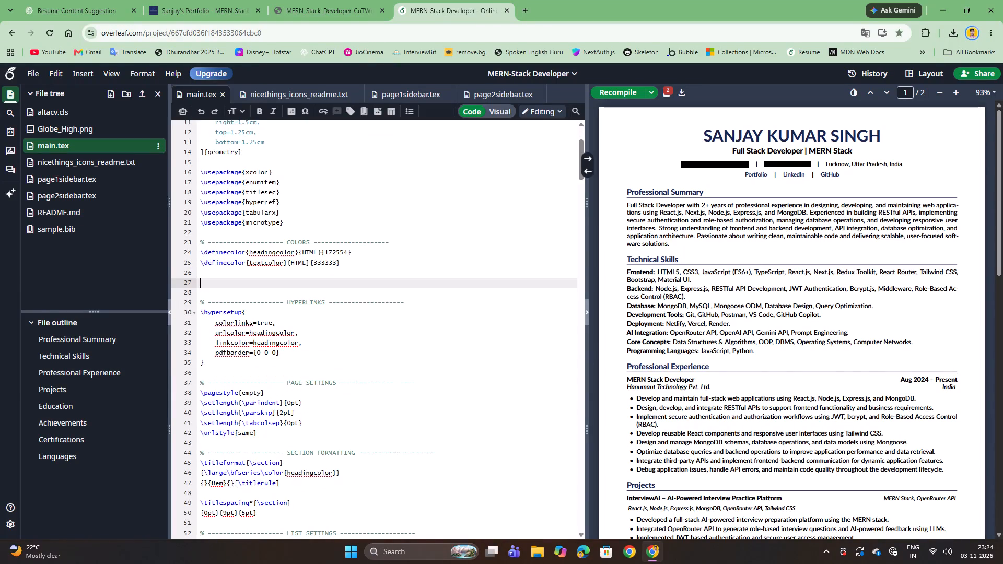
pyautogui.hotkey('ctrl', 's')
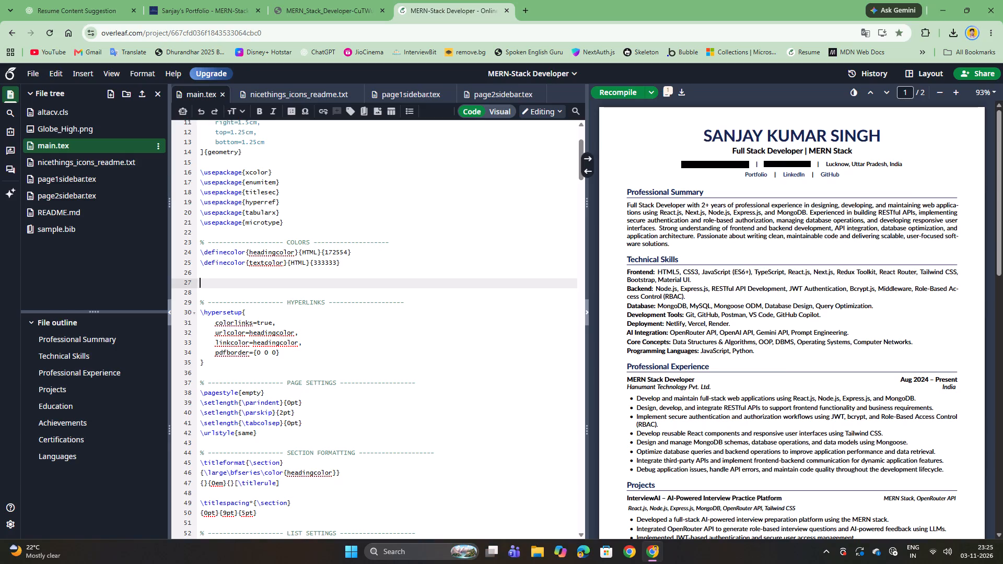
# Examine the main.tex code from the packages through the page, section and list settings to the header, checking its spacing values.
pyautogui.scroll(15, 301, 280)
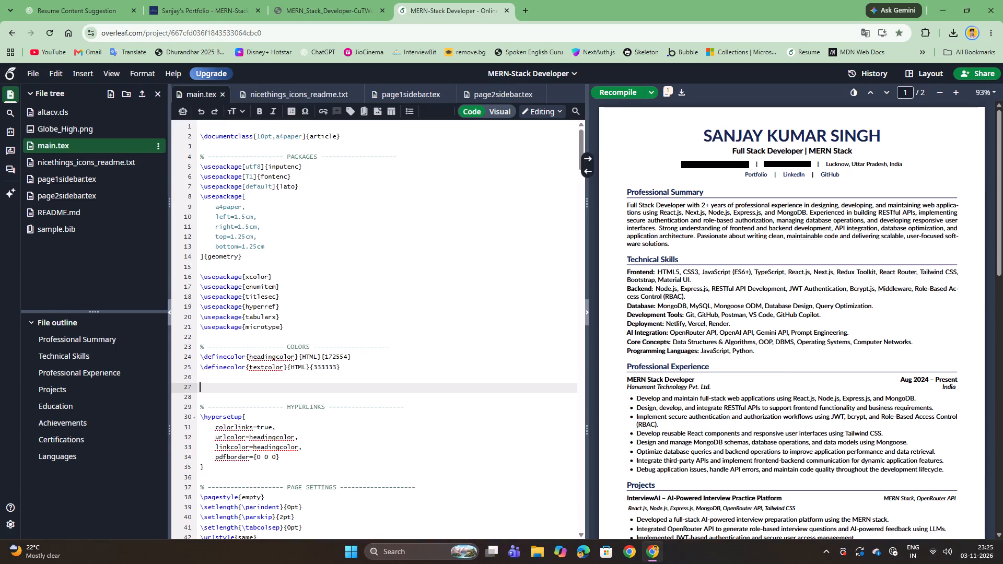
pyautogui.scroll(-1, 374, 353)
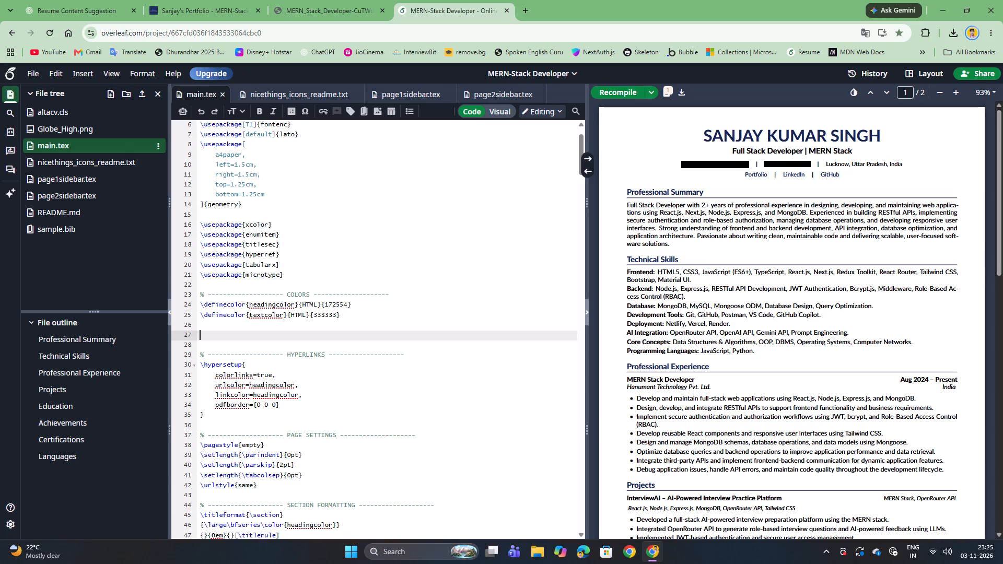
pyautogui.scroll(-3, 310, 426)
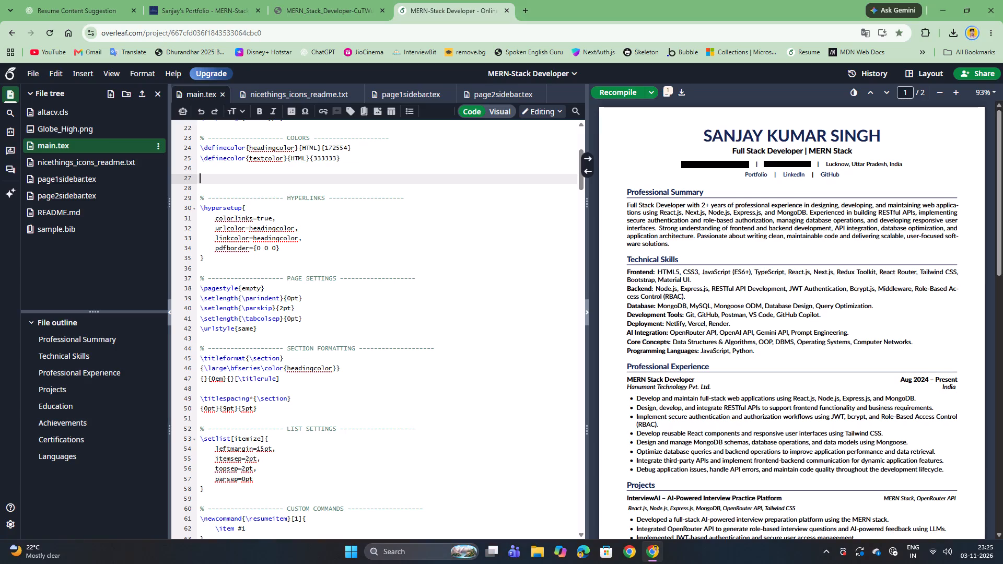
pyautogui.scroll(-2, 294, 344)
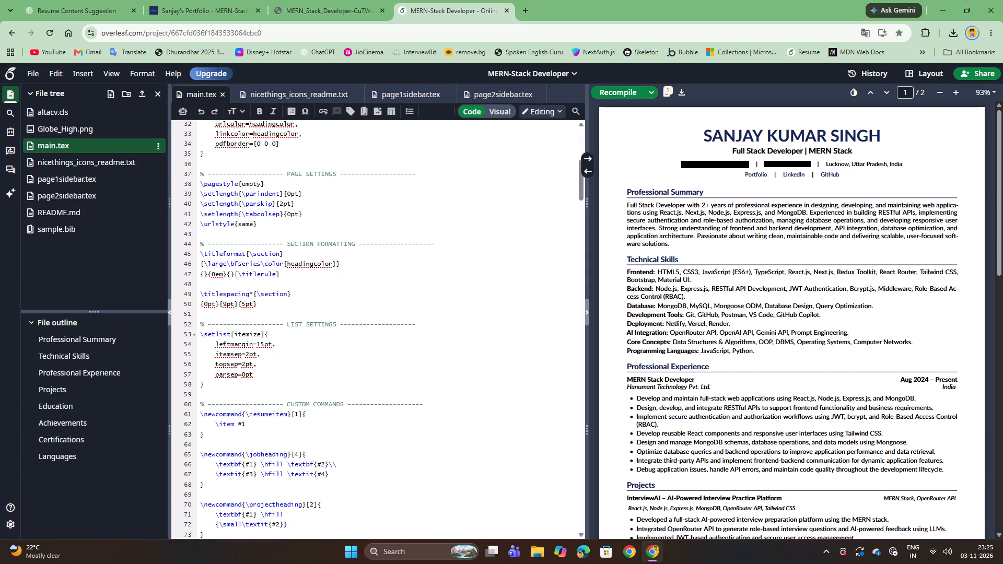
pyautogui.click(245, 365)
pyautogui.scroll(-2, 288, 371)
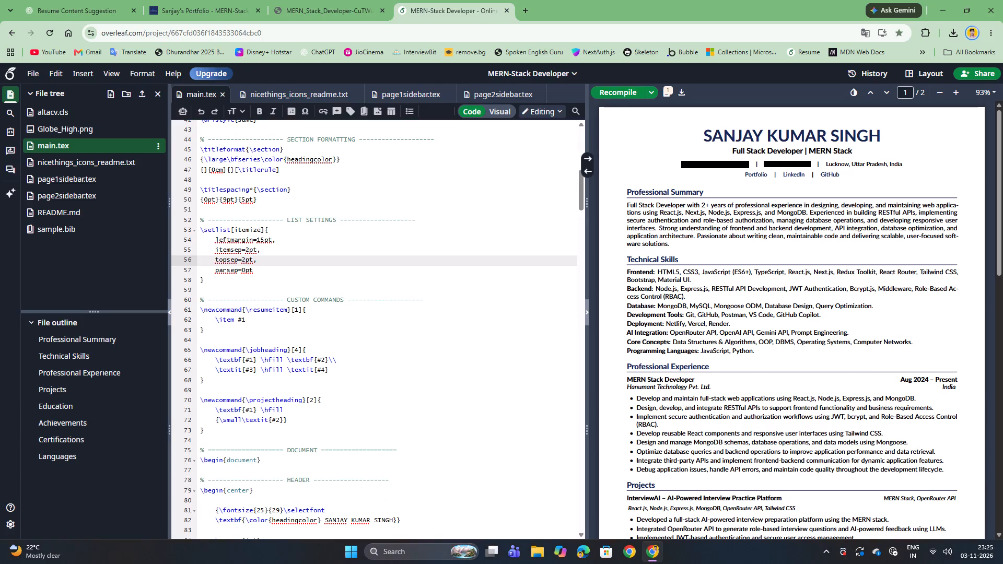
pyautogui.scroll(-4, 293, 371)
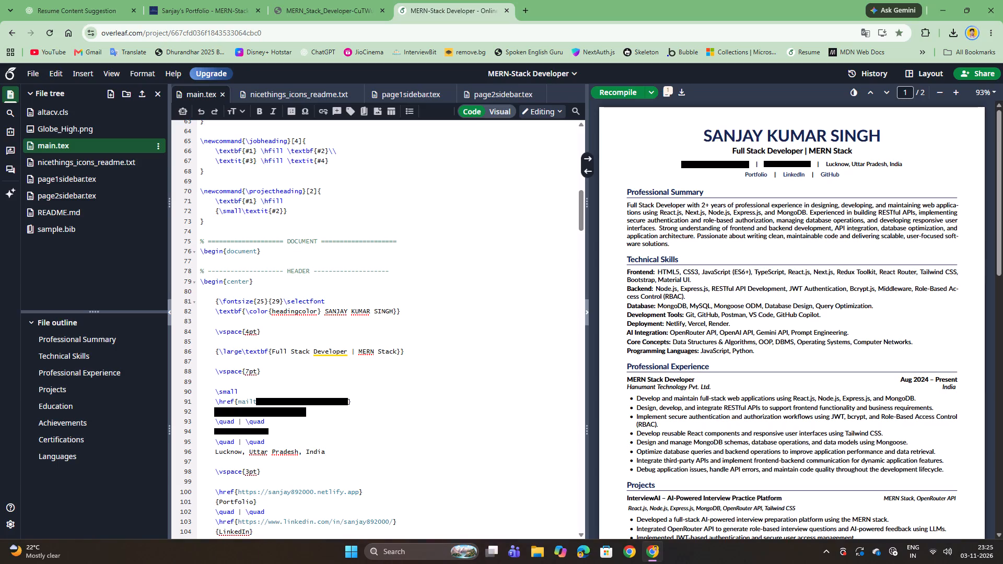
pyautogui.click(246, 332)
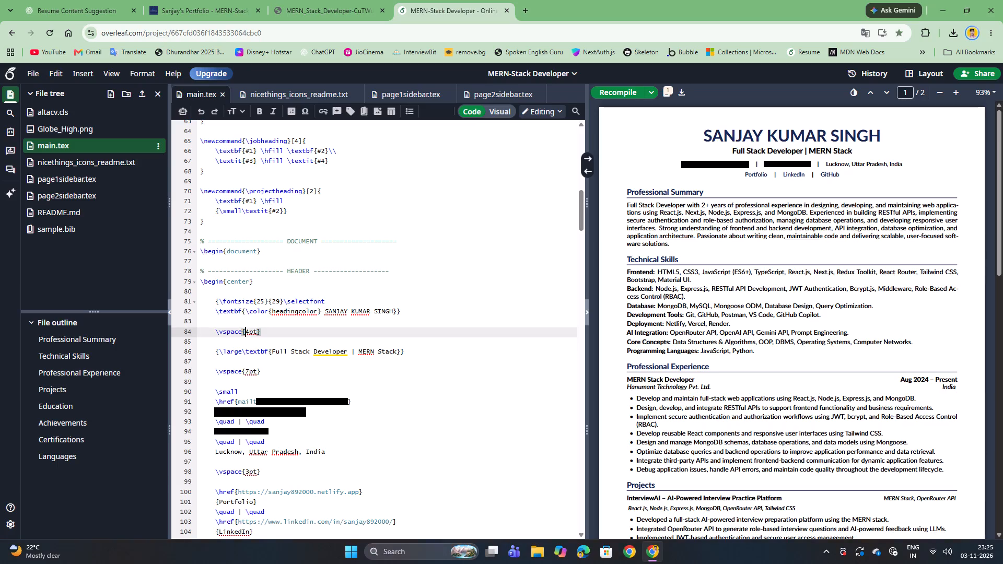
pyautogui.scroll(10, 999, 174)
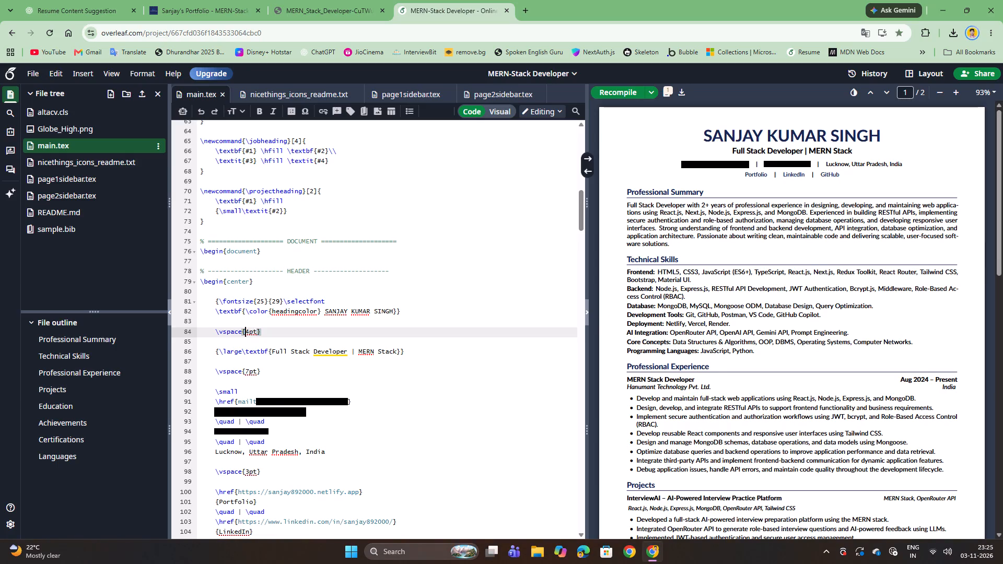
pyautogui.scroll(-2, 316, 403)
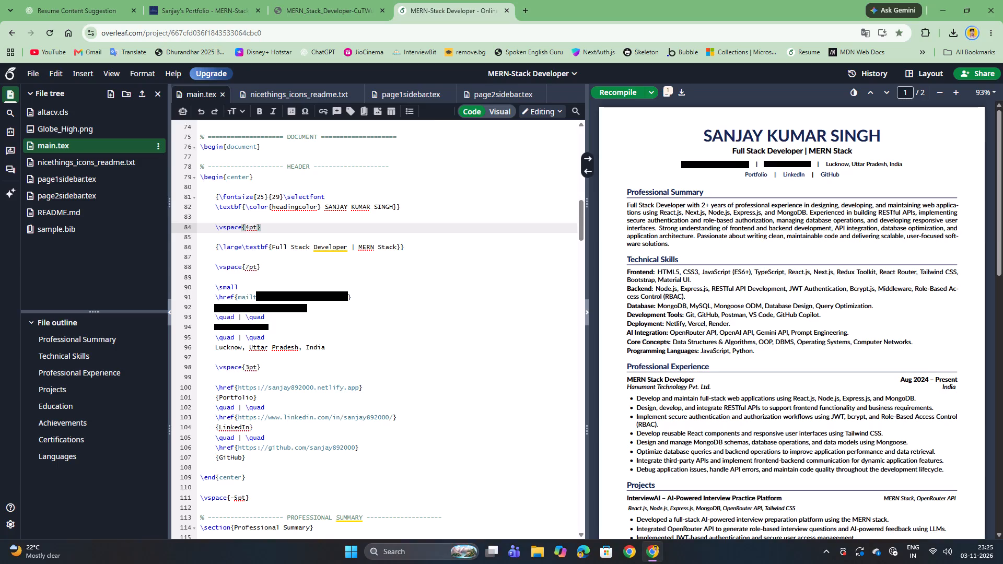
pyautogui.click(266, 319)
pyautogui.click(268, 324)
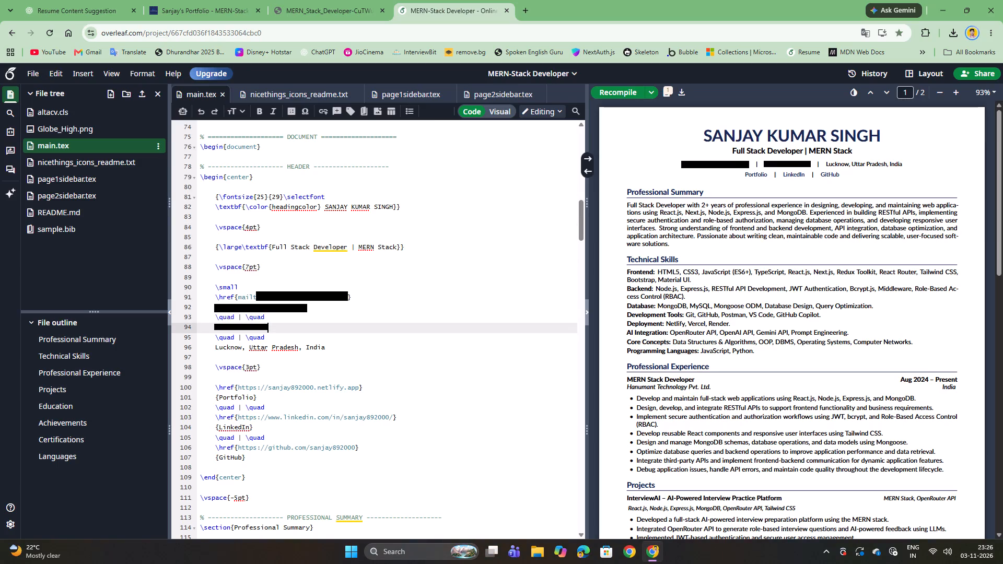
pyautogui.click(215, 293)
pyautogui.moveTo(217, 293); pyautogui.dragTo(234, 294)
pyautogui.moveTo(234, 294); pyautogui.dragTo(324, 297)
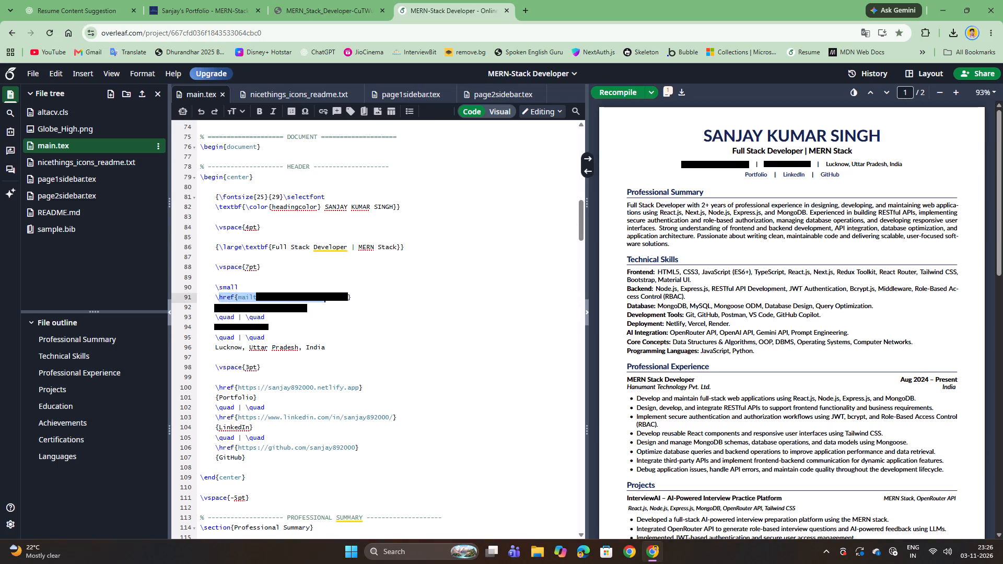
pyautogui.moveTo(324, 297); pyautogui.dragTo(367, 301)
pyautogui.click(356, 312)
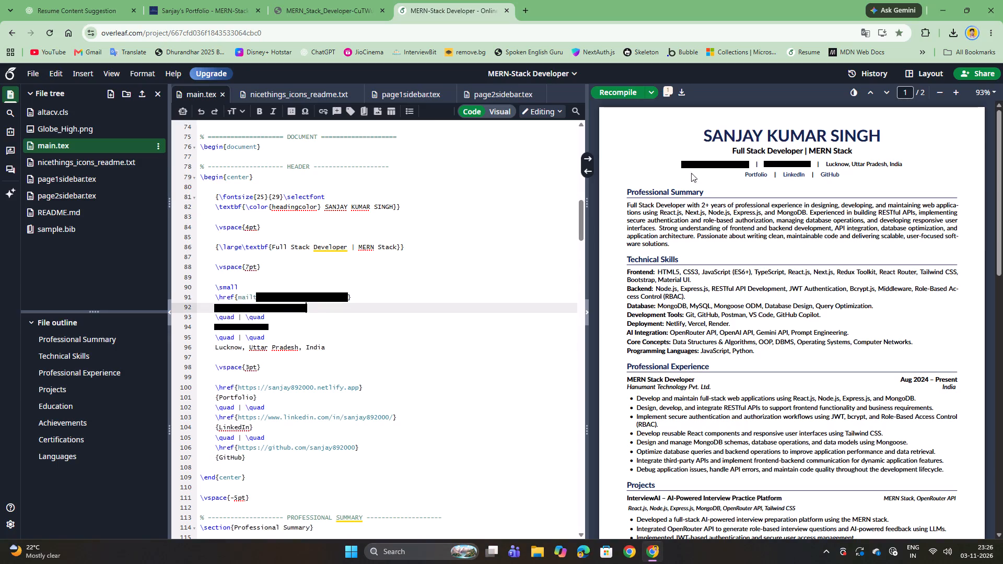
# Test the GitHub link in the resume preview's header and close the page it opens.
pyautogui.click(836, 174)
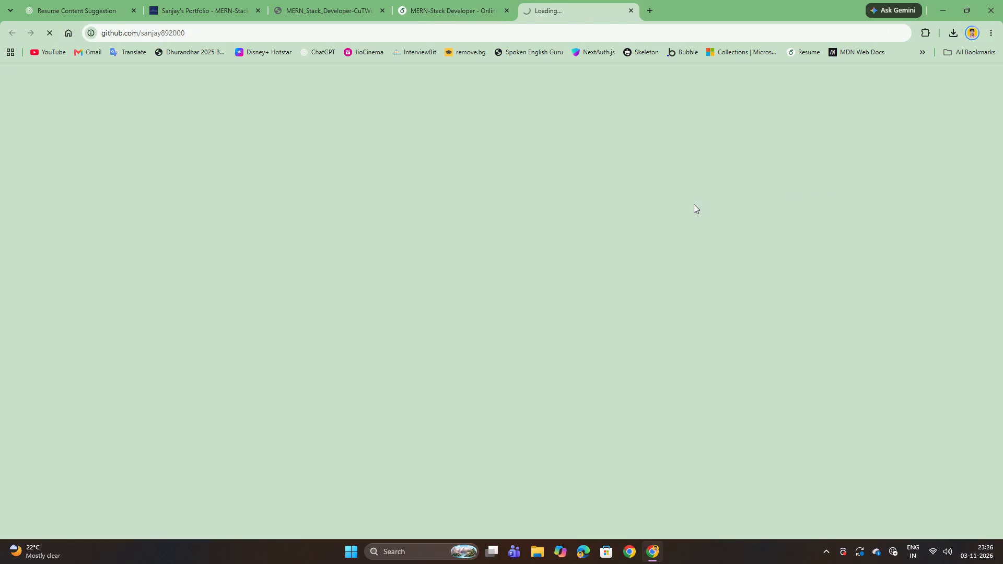
pyautogui.click(630, 9)
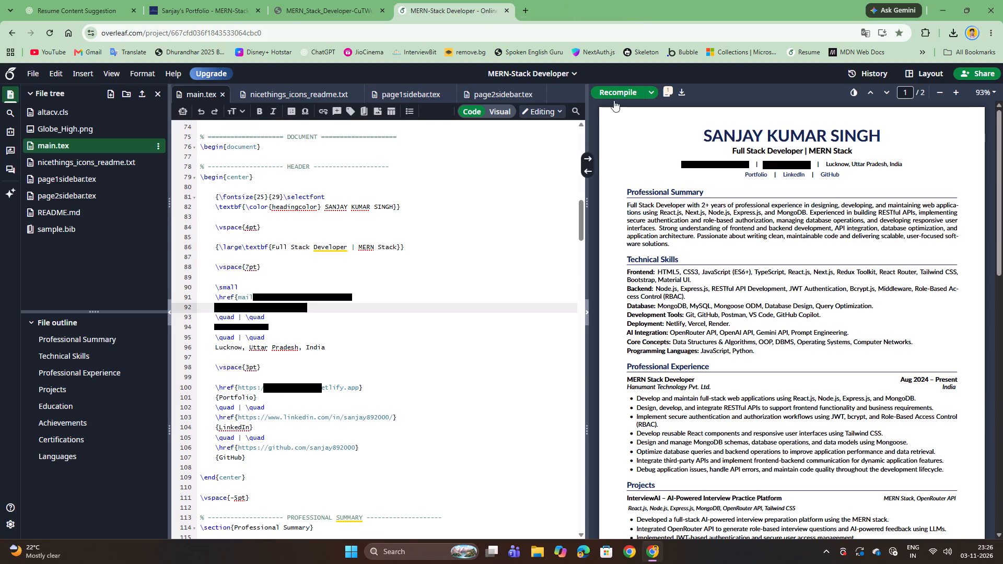
# Duplicate the header's two-line email \href block onto a new line below the first \quad | \quad separator.
pyautogui.click(325, 305)
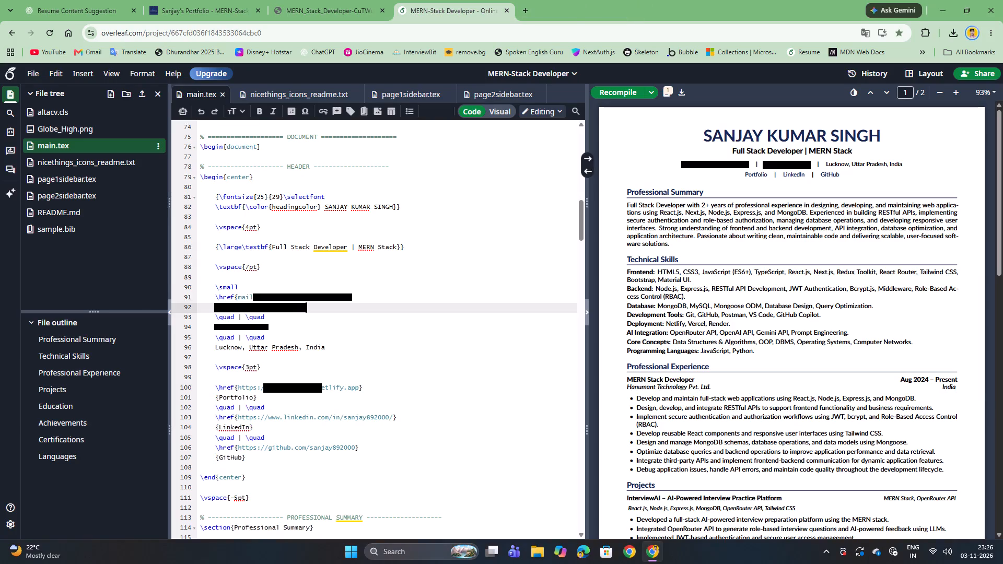
pyautogui.click(274, 325)
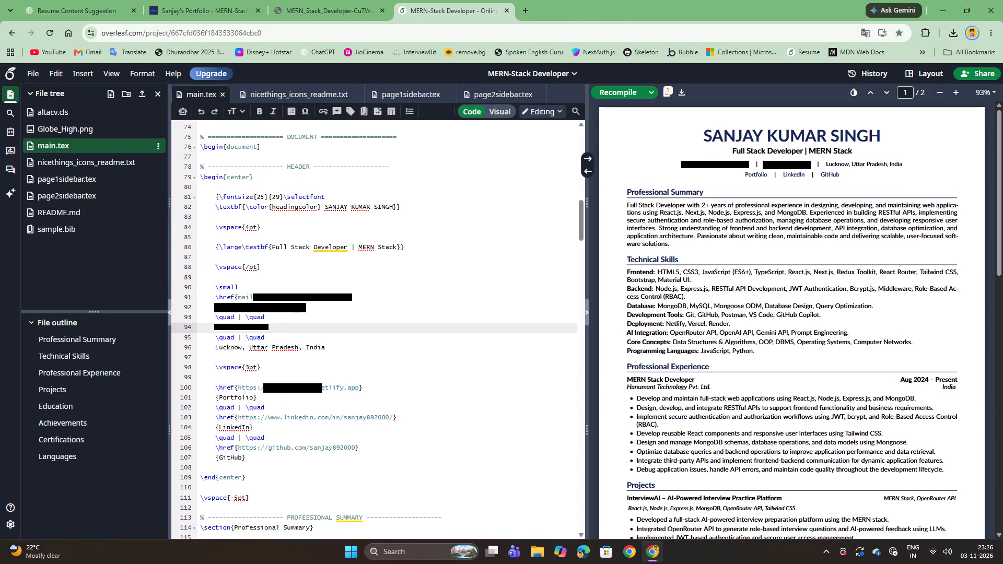
pyautogui.moveTo(216, 296); pyautogui.dragTo(320, 307)
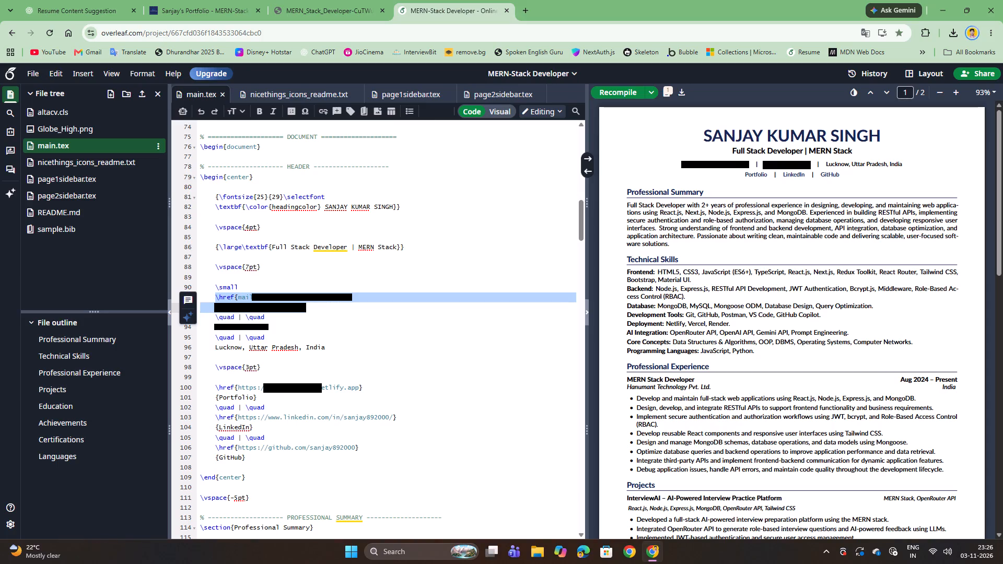
pyautogui.hotkey('ctrl', 'c')
pyautogui.click(293, 330)
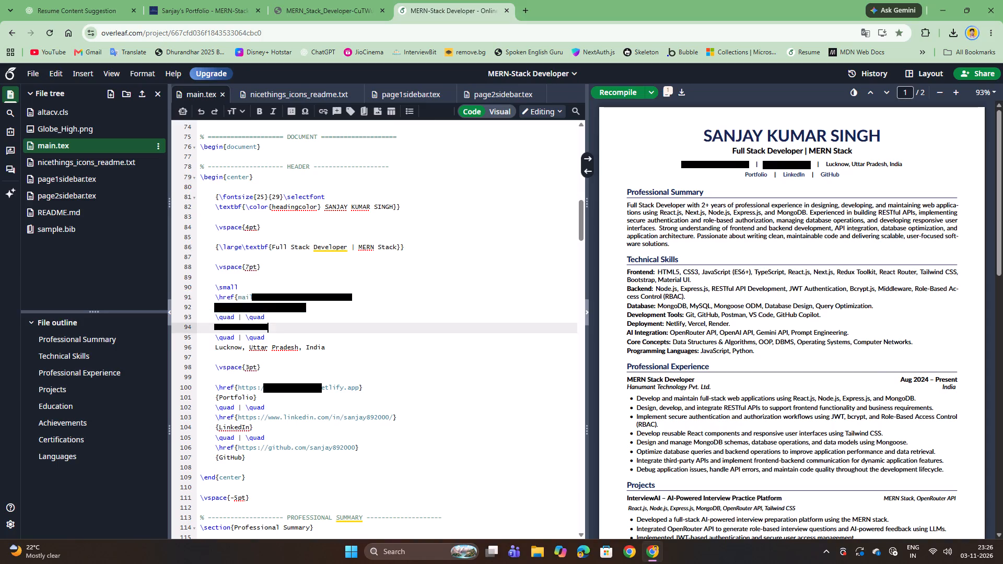
pyautogui.click(283, 320)
pyautogui.press('Return')
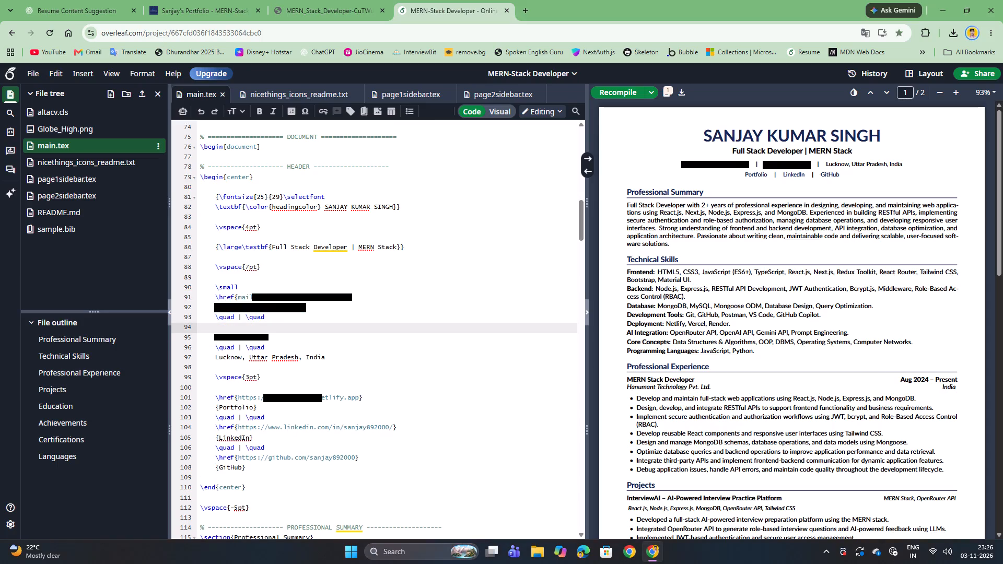
pyautogui.hotkey('ctrl', 'v')
# Move the plain phone number into the duplicated link's display braces, removing its old line and tidying it with a hyphen and no leading space.
pyautogui.moveTo(213, 348); pyautogui.dragTo(229, 348)
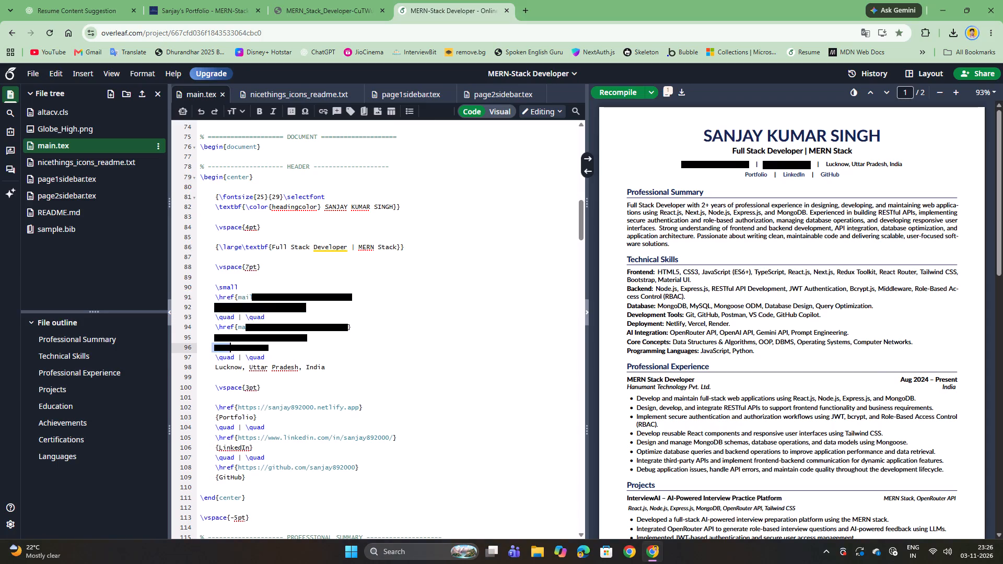
pyautogui.moveTo(229, 348); pyautogui.dragTo(278, 348)
pyautogui.hotkey('ctrl', 'x')
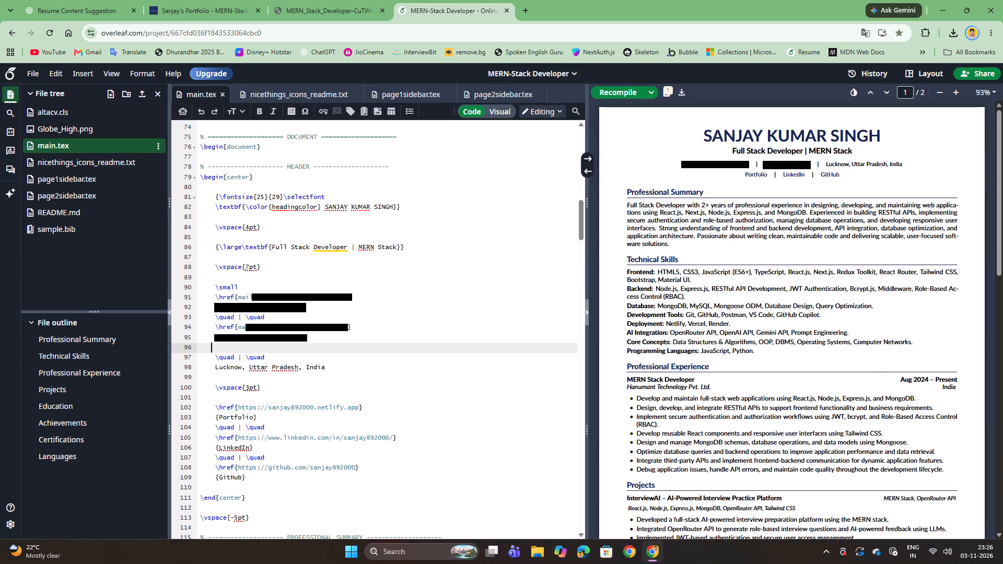
pyautogui.click(311, 338)
pyautogui.press('Delete')
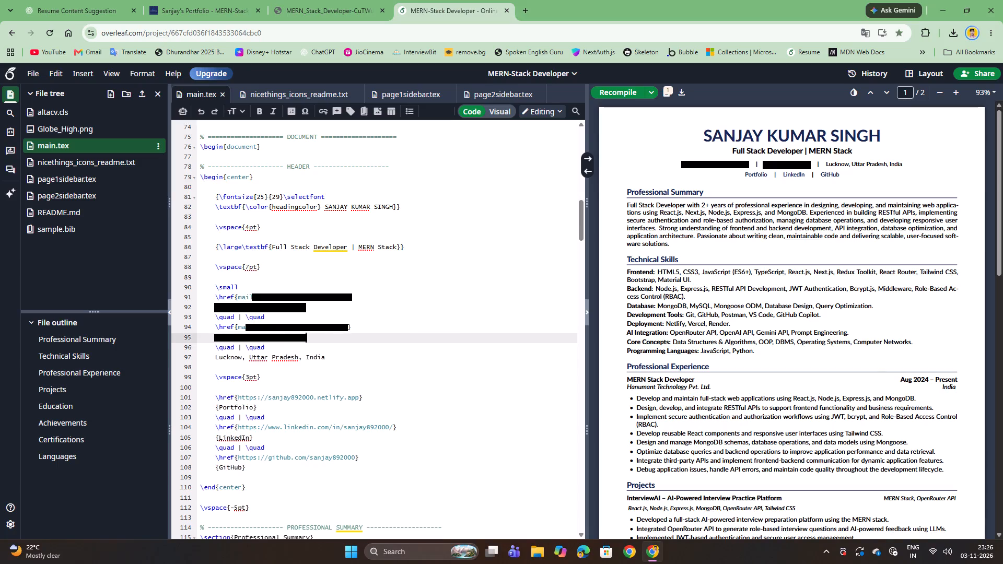
pyautogui.moveTo(218, 338); pyautogui.dragTo(300, 337)
pyautogui.hotkey('ctrl', 'v')
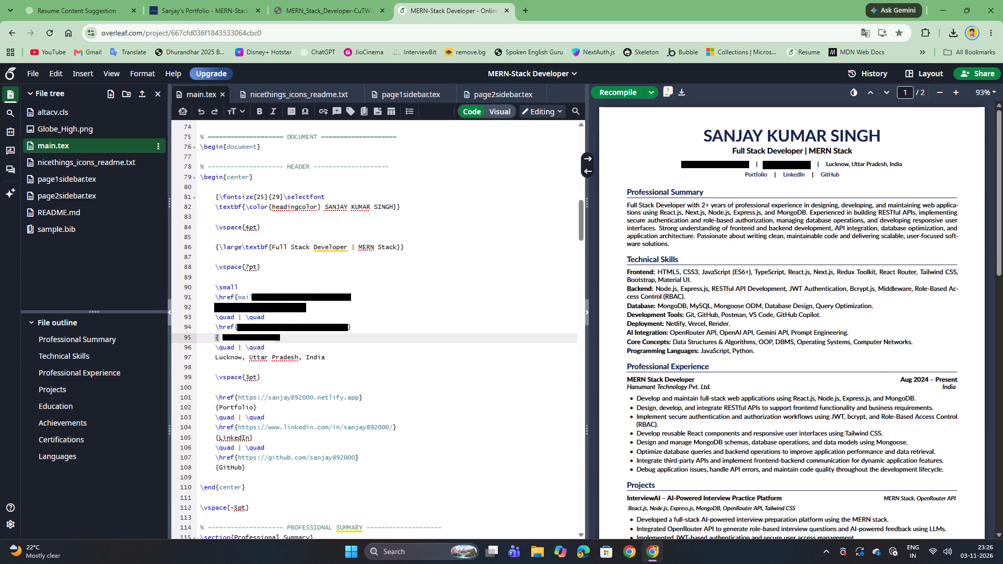
pyautogui.click(236, 340)
pyautogui.press('BackSpace')
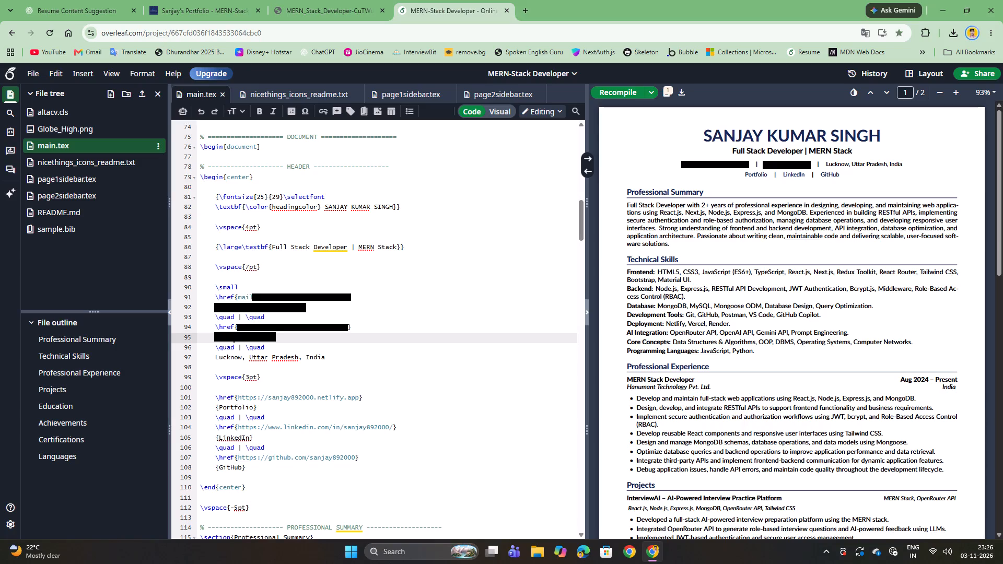
pyautogui.press('-')
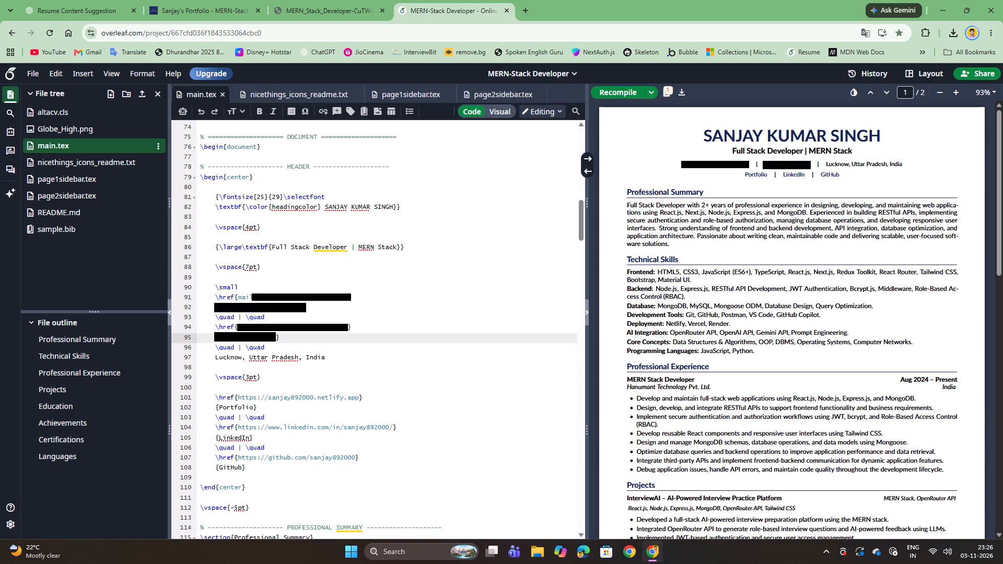
pyautogui.click(221, 335)
pyautogui.press('BackSpace')
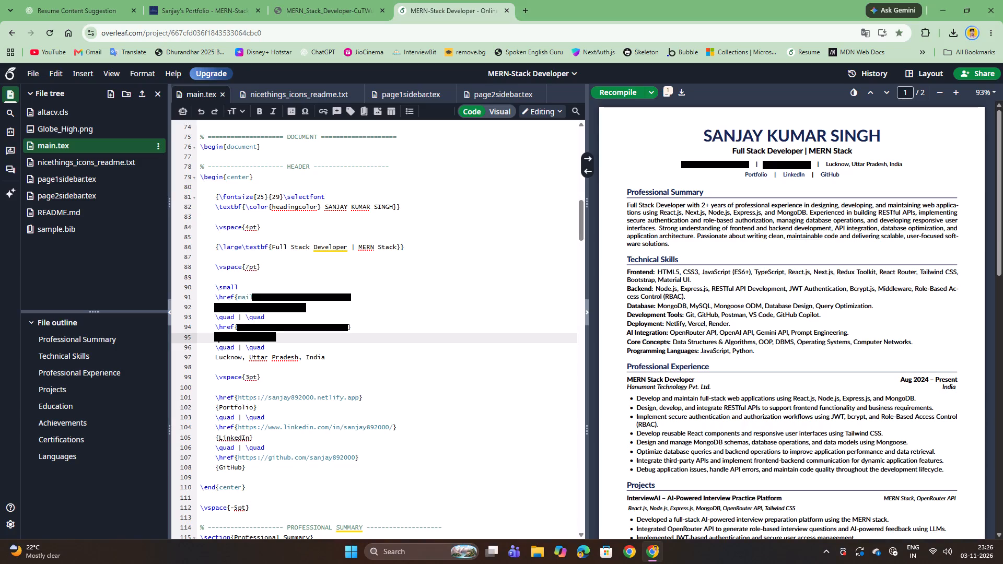
# Change the duplicated link's mailto scheme to tel.
pyautogui.click(258, 326)
pyautogui.press('Right')
pyautogui.press('BackSpace')
pyautogui.press('BackSpace')
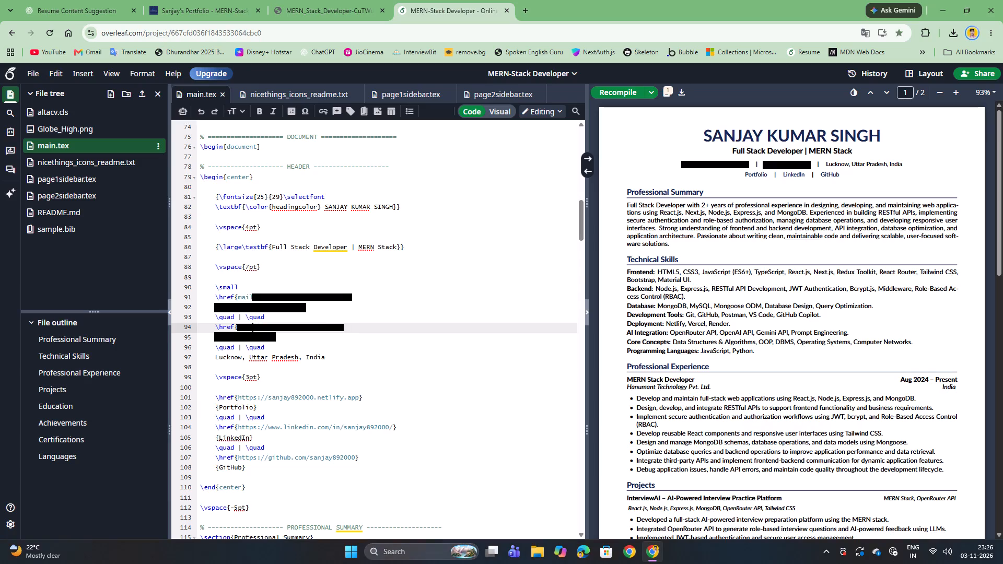
pyautogui.press('BackSpace')
pyautogui.press('BackSpace')
pyautogui.press('BackSpace')
pyautogui.press('BackSpace')
pyautogui.write('tel')
# Replace the email address in the tel link's target with the phone number, hyphenated without a leading space, and recompile.
pyautogui.moveTo(253, 331); pyautogui.dragTo(287, 330)
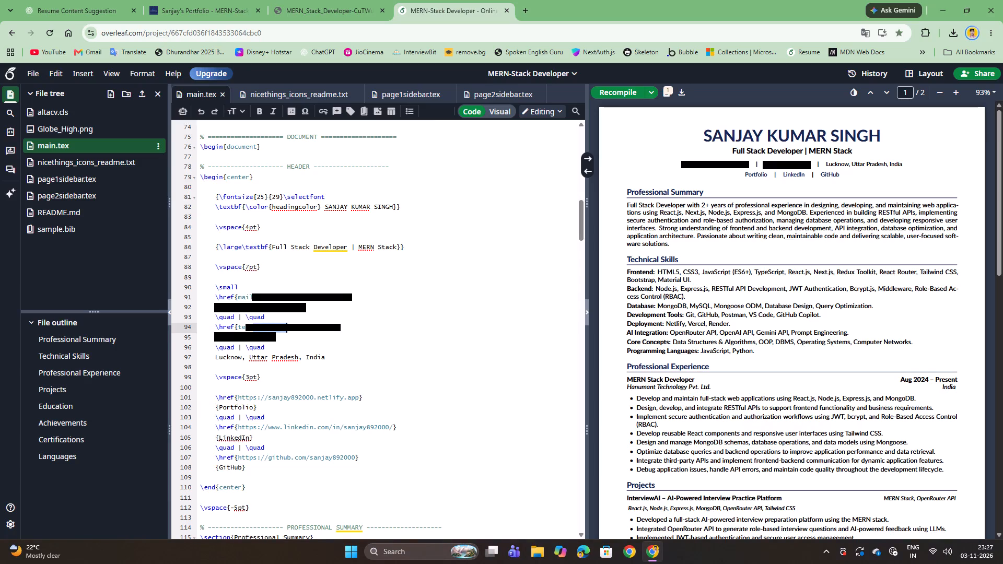
pyautogui.moveTo(287, 330); pyautogui.dragTo(335, 330)
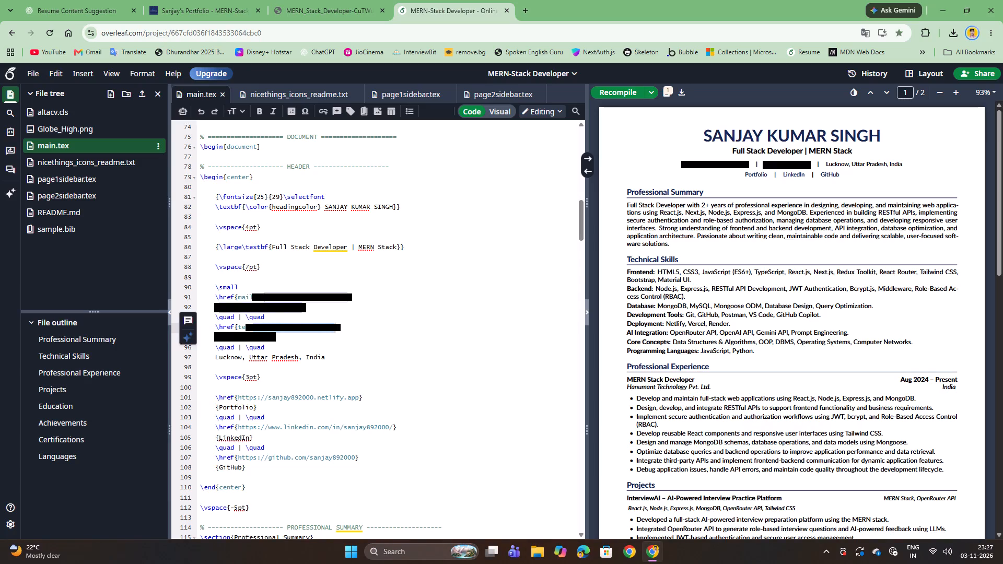
pyautogui.hotkey('ctrl', 'v')
pyautogui.click(272, 326)
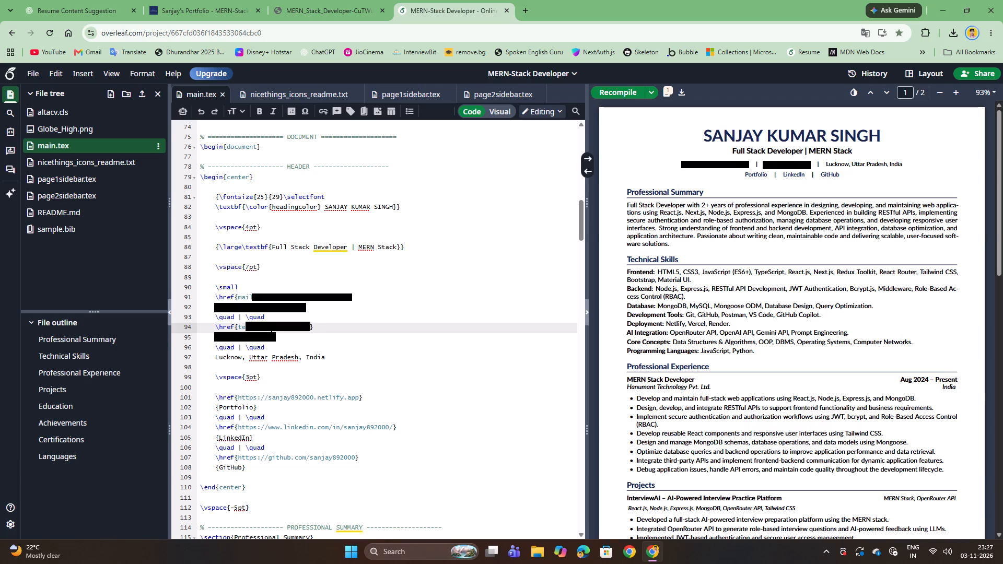
pyautogui.press('BackSpace')
pyautogui.press('-')
pyautogui.click(256, 328)
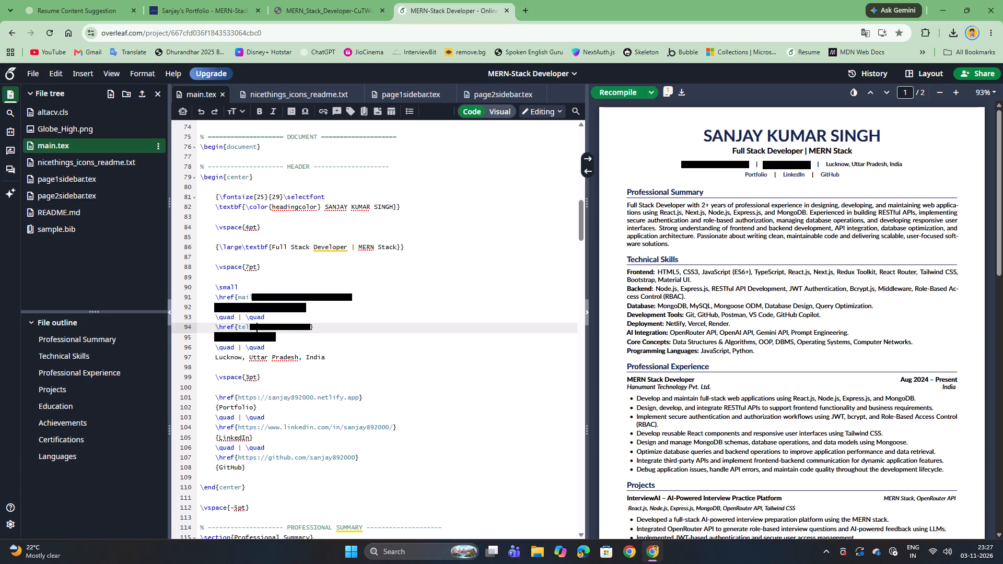
pyautogui.press('BackSpace')
pyautogui.click(327, 362)
pyautogui.hotkey('ctrl', 's')
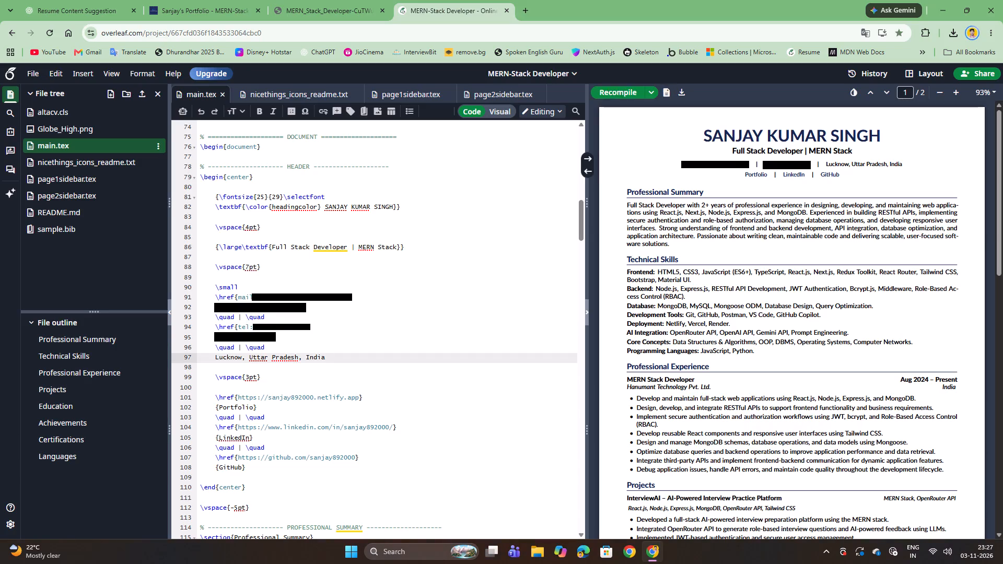
# Test the phone number link in the resume preview's header and close the page it opens.
pyautogui.click(778, 163)
pyautogui.click(611, 135)
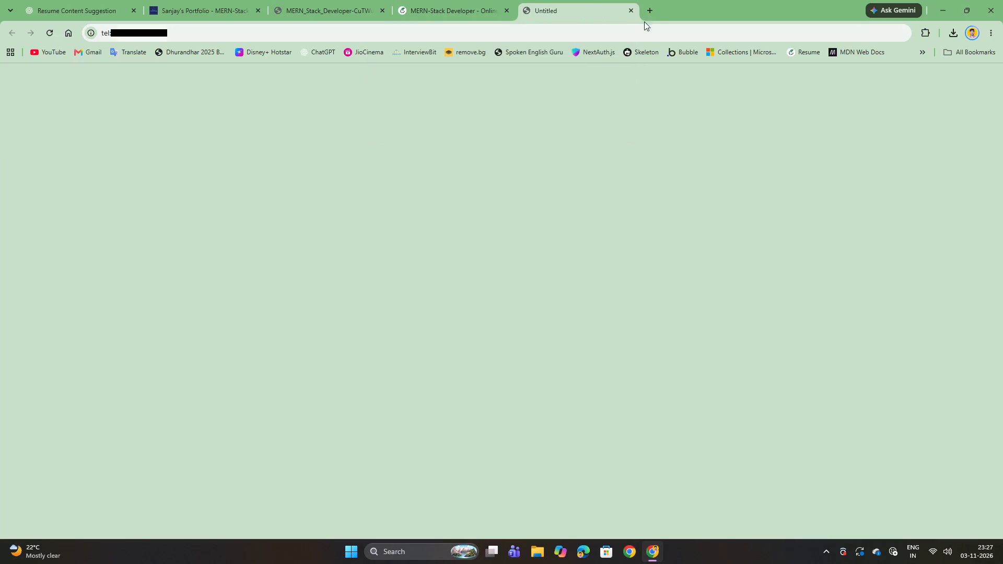
pyautogui.click(630, 11)
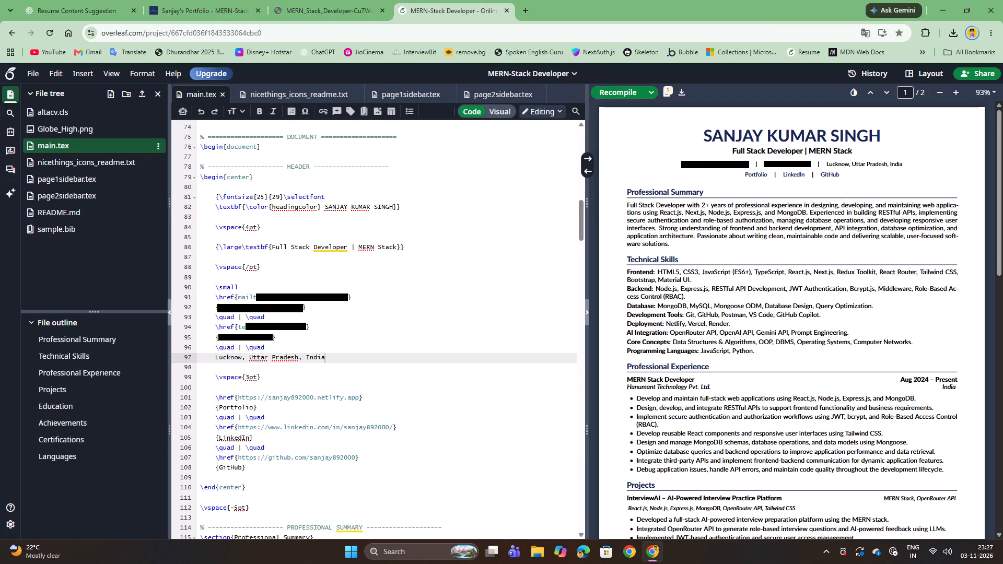
# Set the second \titlespacing* value under SECTION FORMATTING, the space before section headings, to 12pt and recompile.
pyautogui.scroll(2, 285, 395)
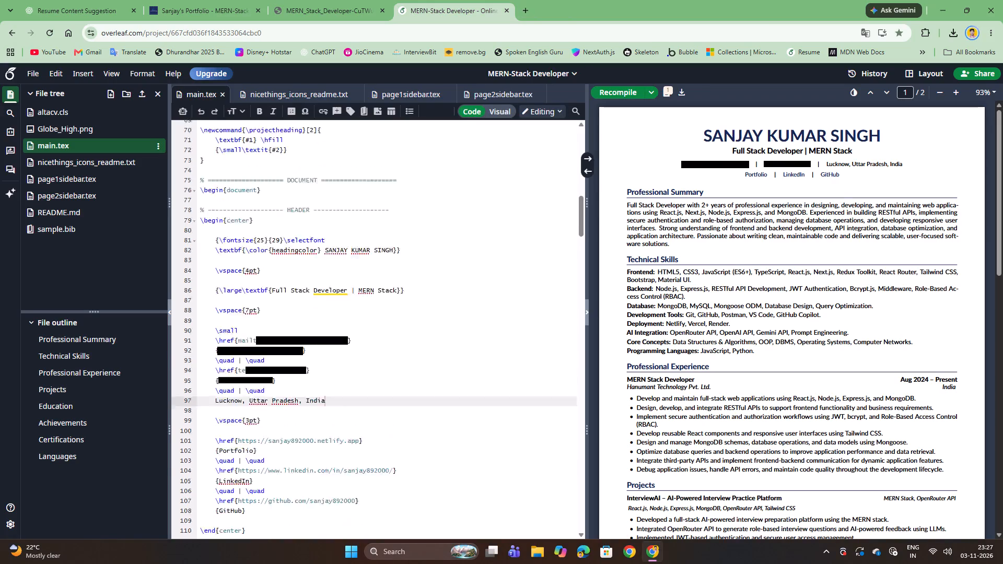
pyautogui.scroll(-5, 285, 374)
pyautogui.click(283, 331)
pyautogui.scroll(6, 286, 321)
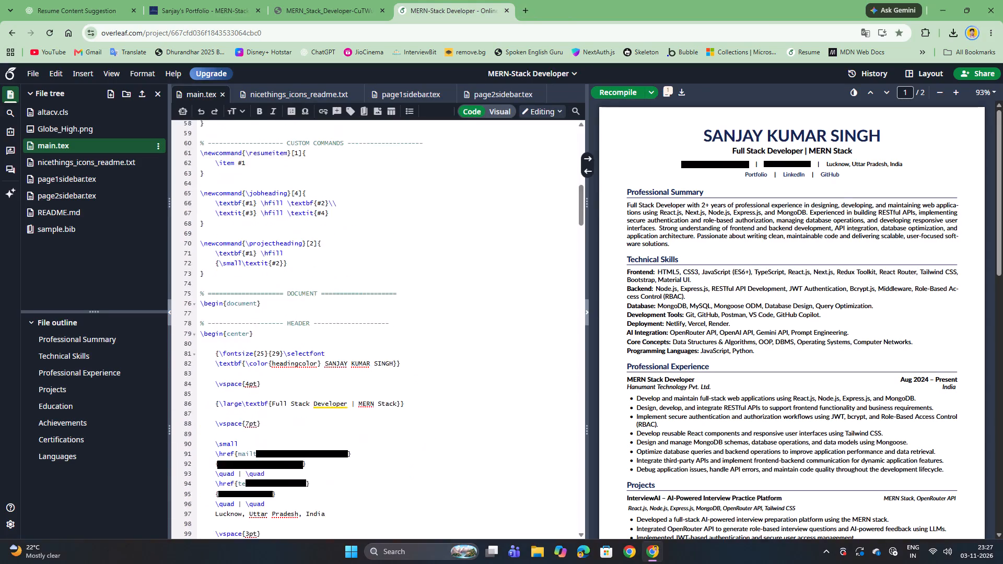
pyautogui.scroll(4, 286, 321)
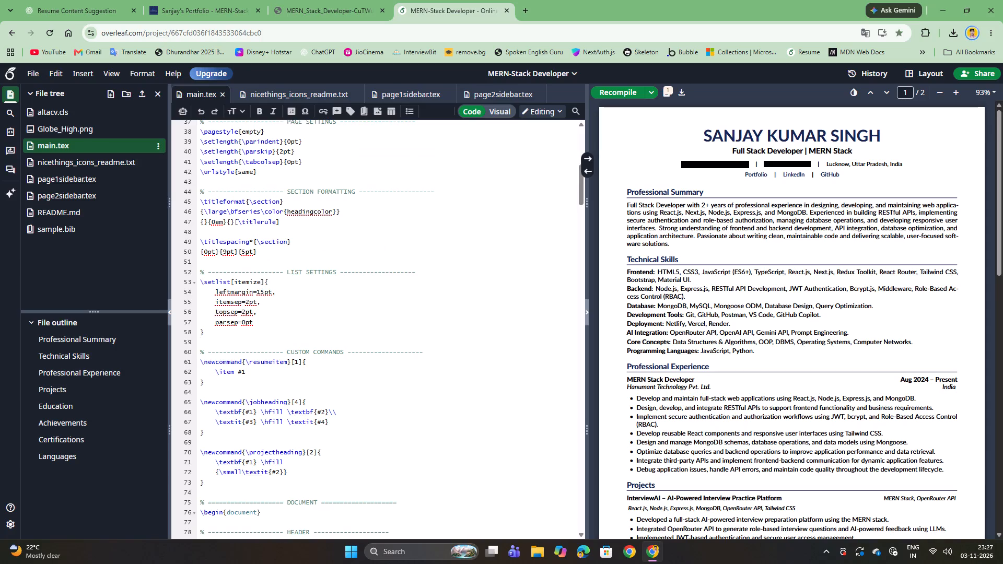
pyautogui.scroll(3, 270, 321)
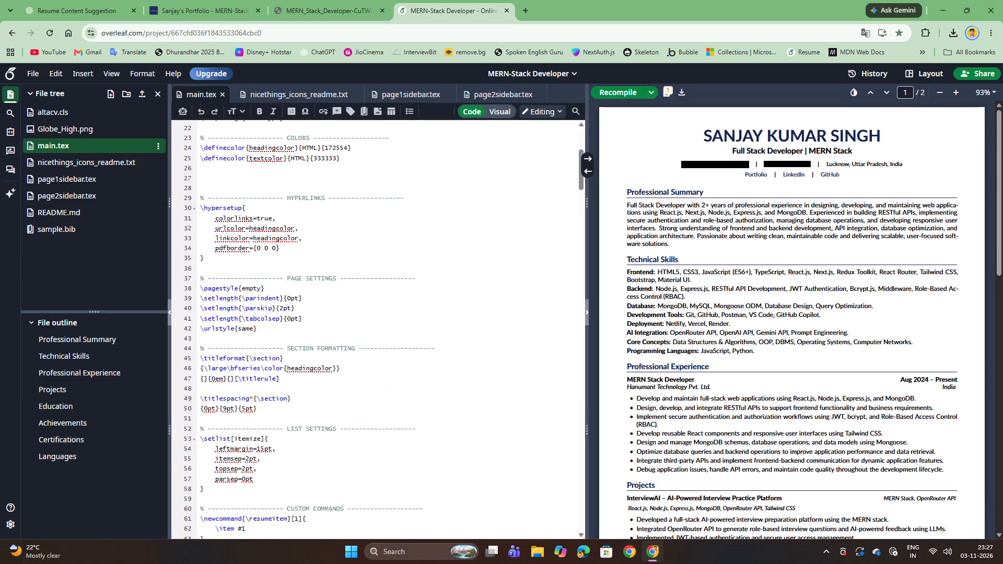
pyautogui.click(223, 412)
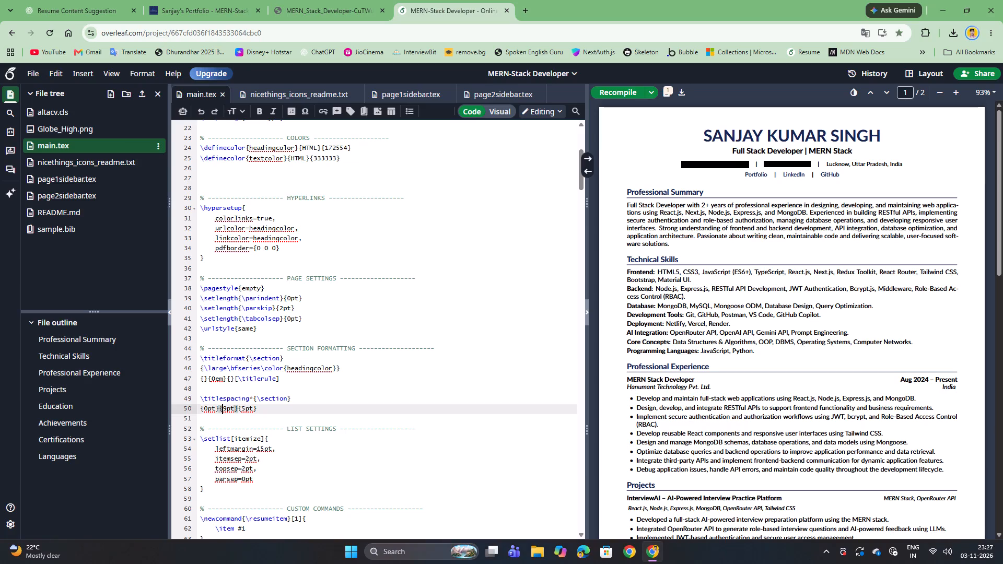
pyautogui.press('Delete')
pyautogui.press('1')
pyautogui.press('2')
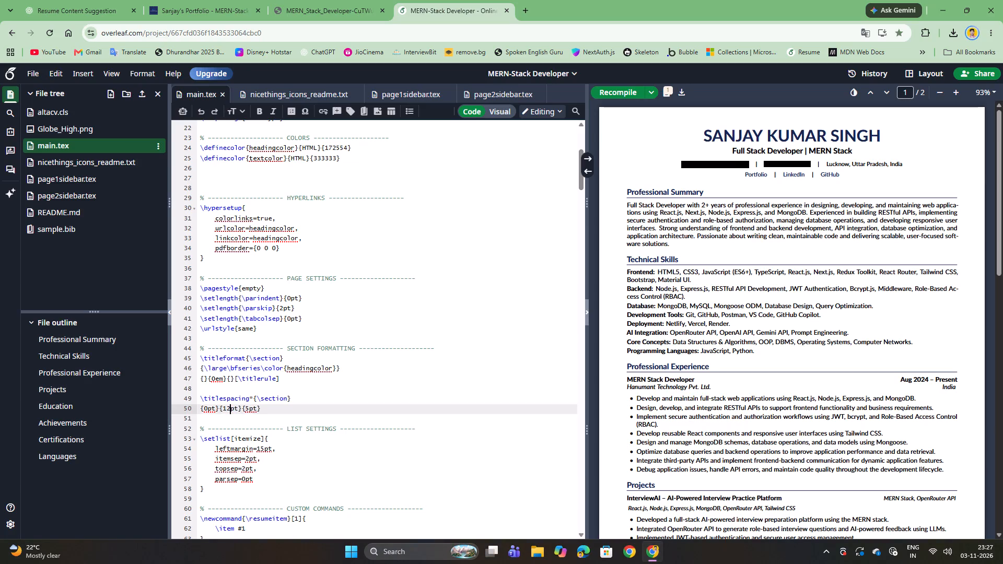
pyautogui.hotkey('ctrl', 's')
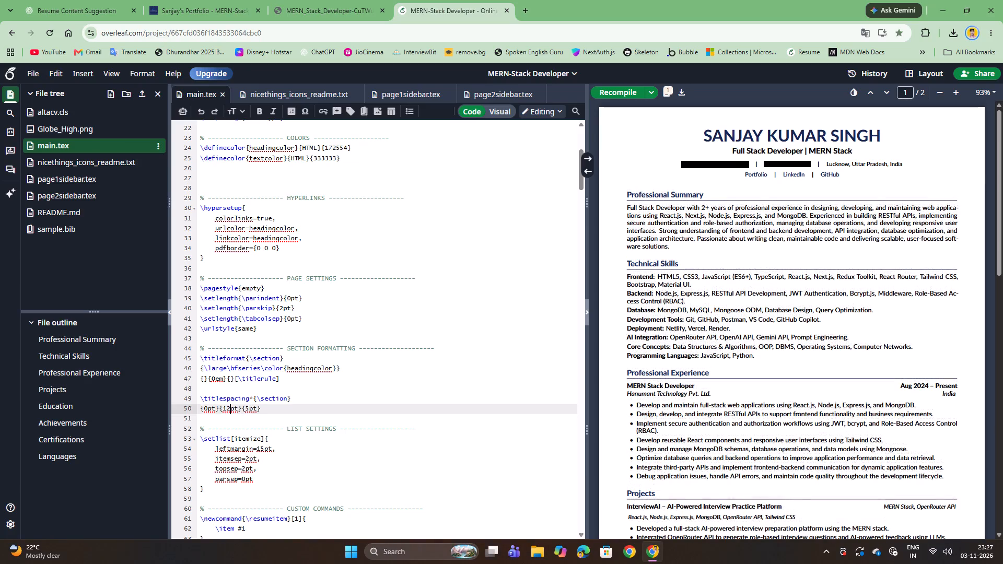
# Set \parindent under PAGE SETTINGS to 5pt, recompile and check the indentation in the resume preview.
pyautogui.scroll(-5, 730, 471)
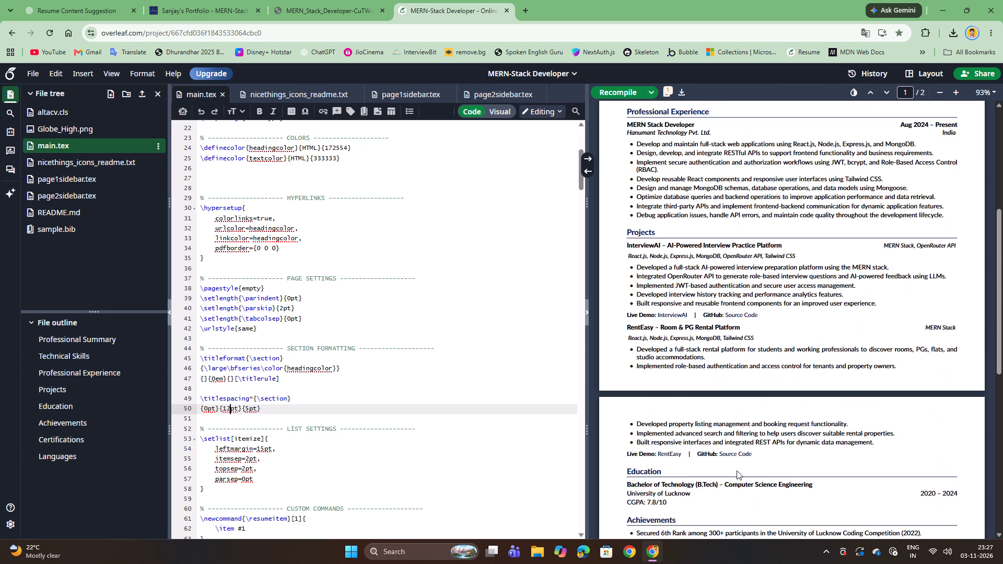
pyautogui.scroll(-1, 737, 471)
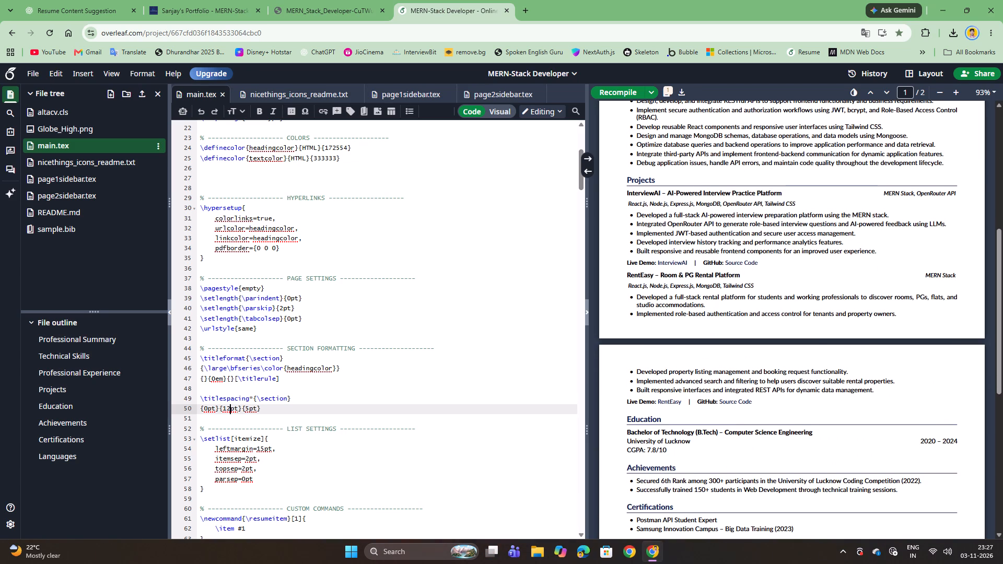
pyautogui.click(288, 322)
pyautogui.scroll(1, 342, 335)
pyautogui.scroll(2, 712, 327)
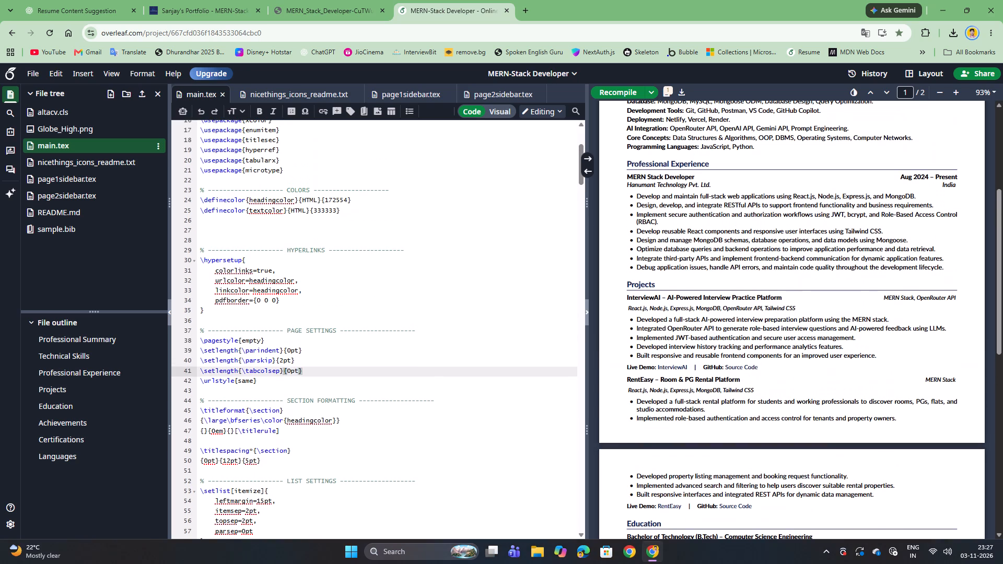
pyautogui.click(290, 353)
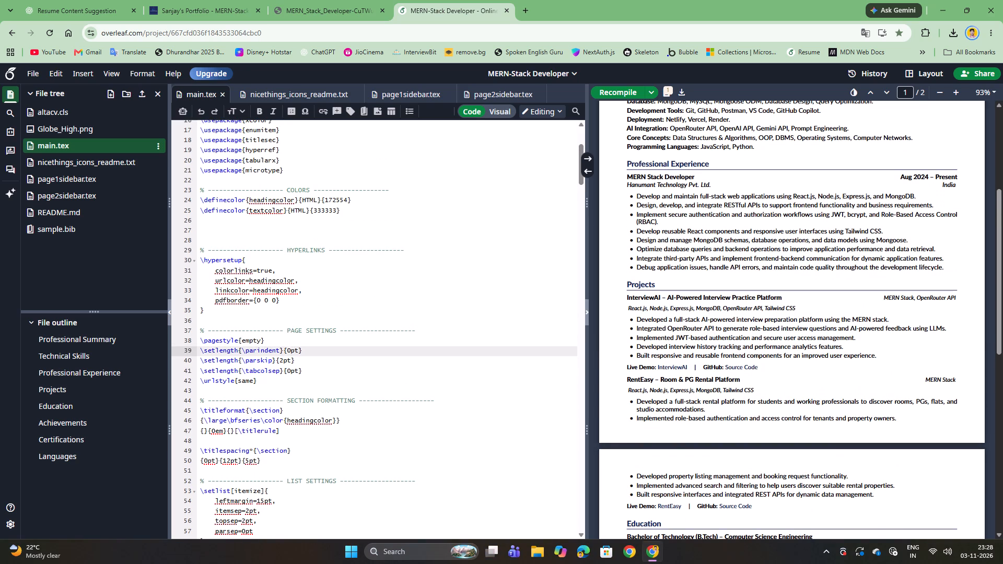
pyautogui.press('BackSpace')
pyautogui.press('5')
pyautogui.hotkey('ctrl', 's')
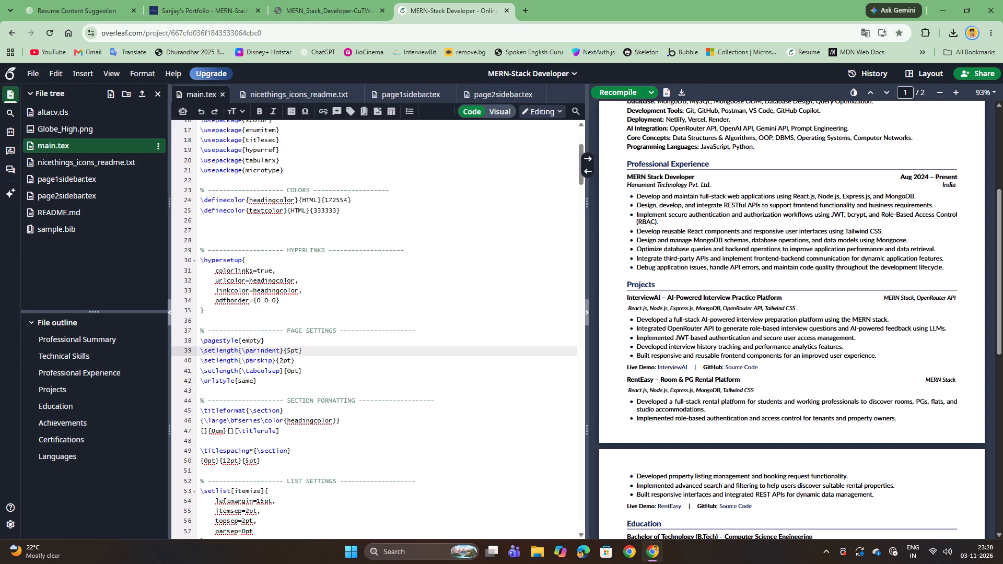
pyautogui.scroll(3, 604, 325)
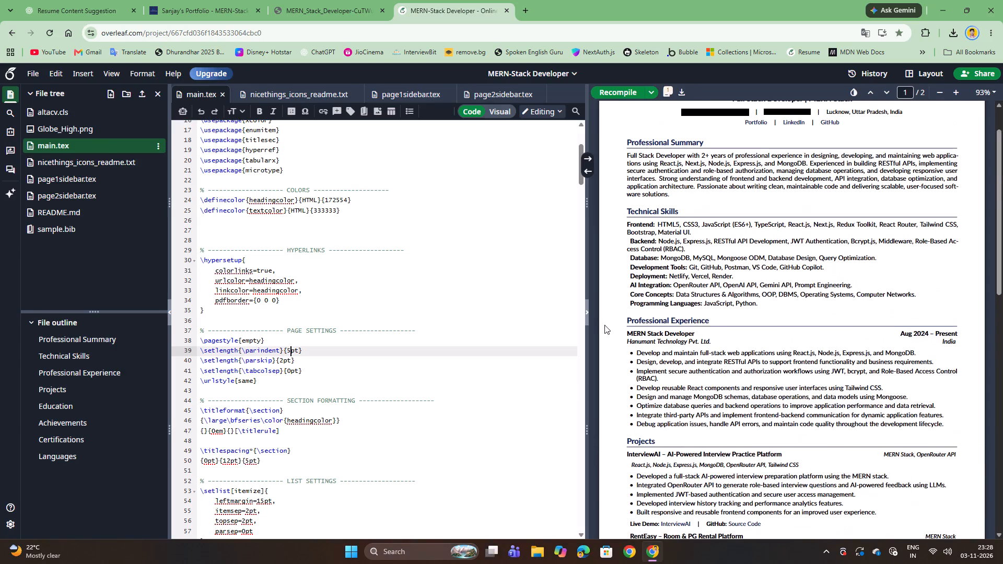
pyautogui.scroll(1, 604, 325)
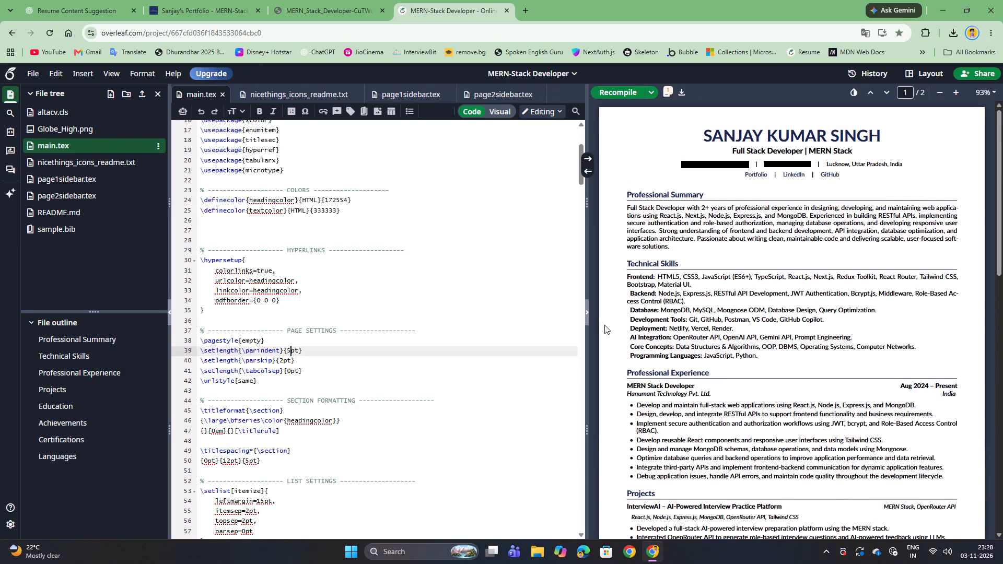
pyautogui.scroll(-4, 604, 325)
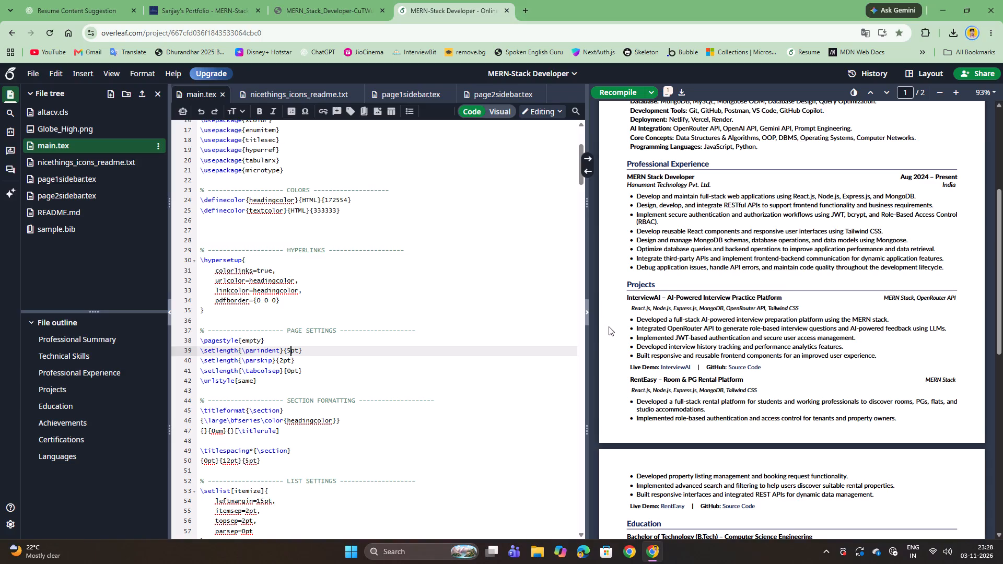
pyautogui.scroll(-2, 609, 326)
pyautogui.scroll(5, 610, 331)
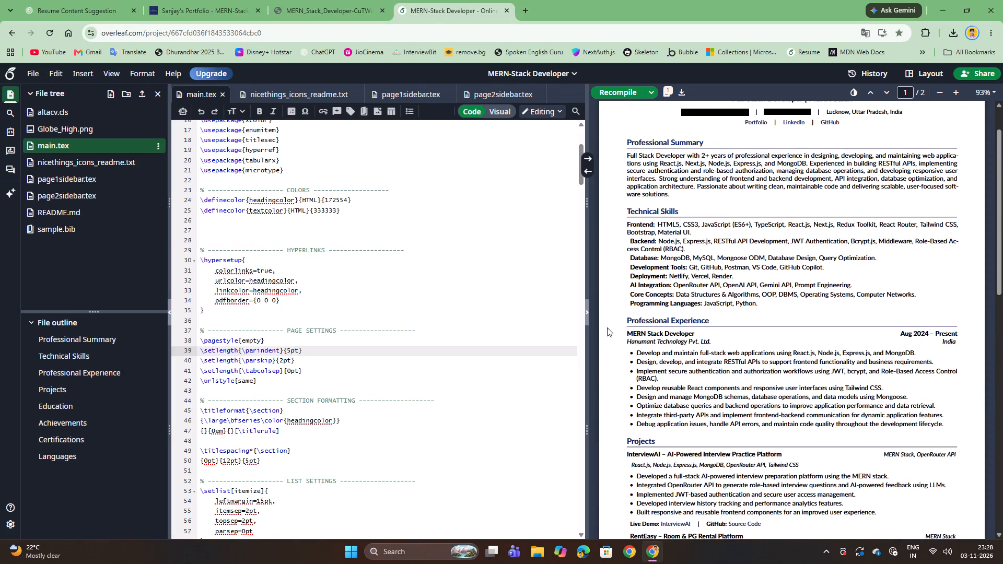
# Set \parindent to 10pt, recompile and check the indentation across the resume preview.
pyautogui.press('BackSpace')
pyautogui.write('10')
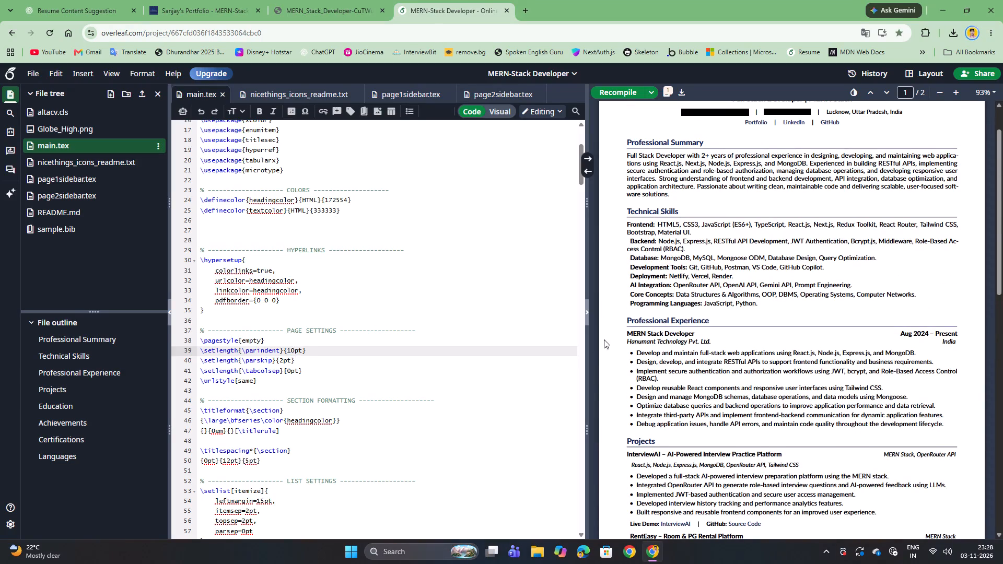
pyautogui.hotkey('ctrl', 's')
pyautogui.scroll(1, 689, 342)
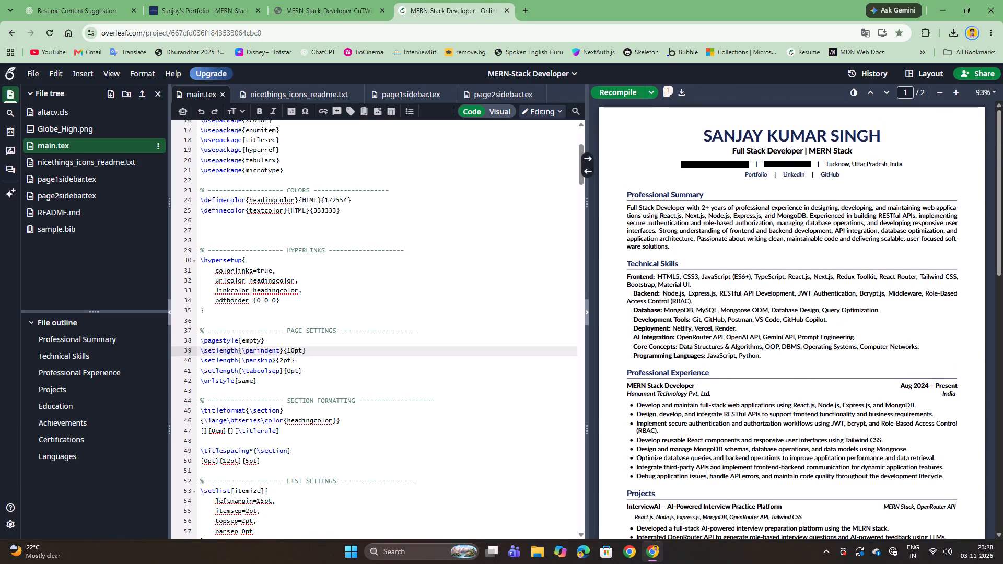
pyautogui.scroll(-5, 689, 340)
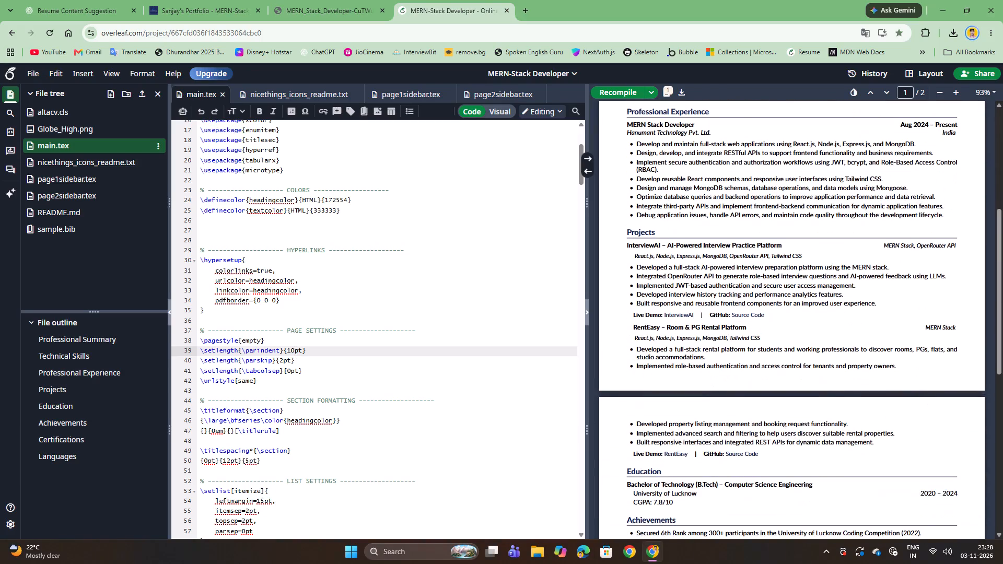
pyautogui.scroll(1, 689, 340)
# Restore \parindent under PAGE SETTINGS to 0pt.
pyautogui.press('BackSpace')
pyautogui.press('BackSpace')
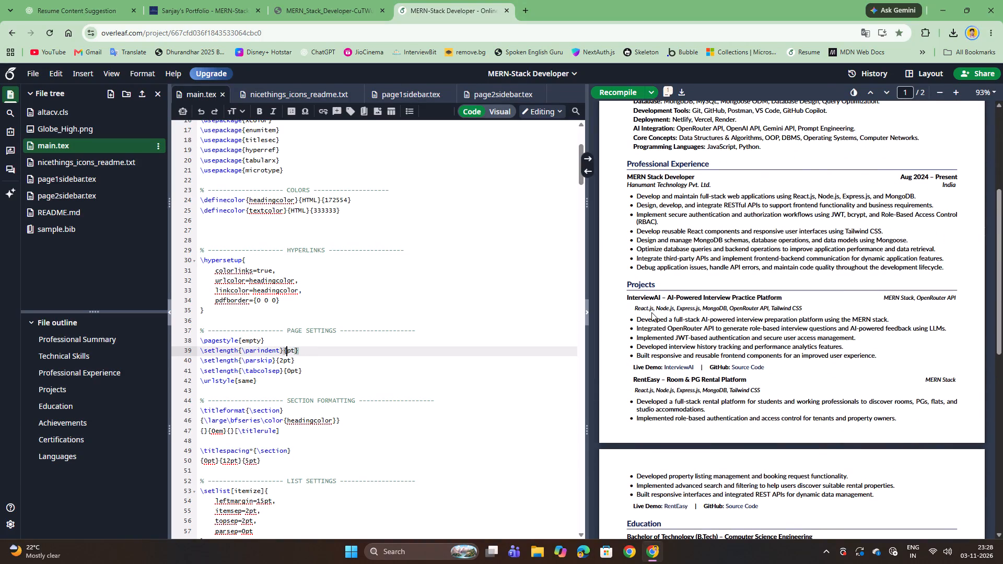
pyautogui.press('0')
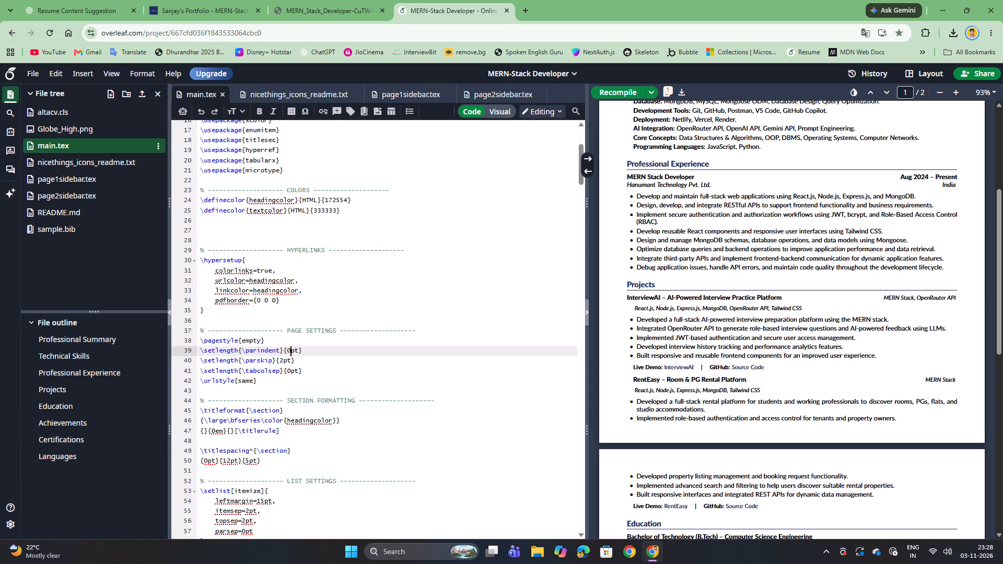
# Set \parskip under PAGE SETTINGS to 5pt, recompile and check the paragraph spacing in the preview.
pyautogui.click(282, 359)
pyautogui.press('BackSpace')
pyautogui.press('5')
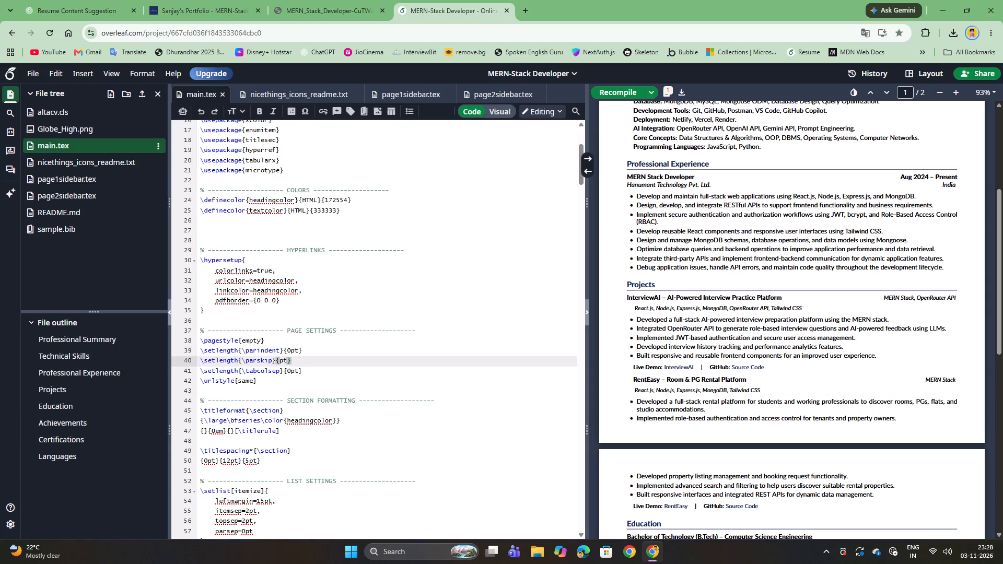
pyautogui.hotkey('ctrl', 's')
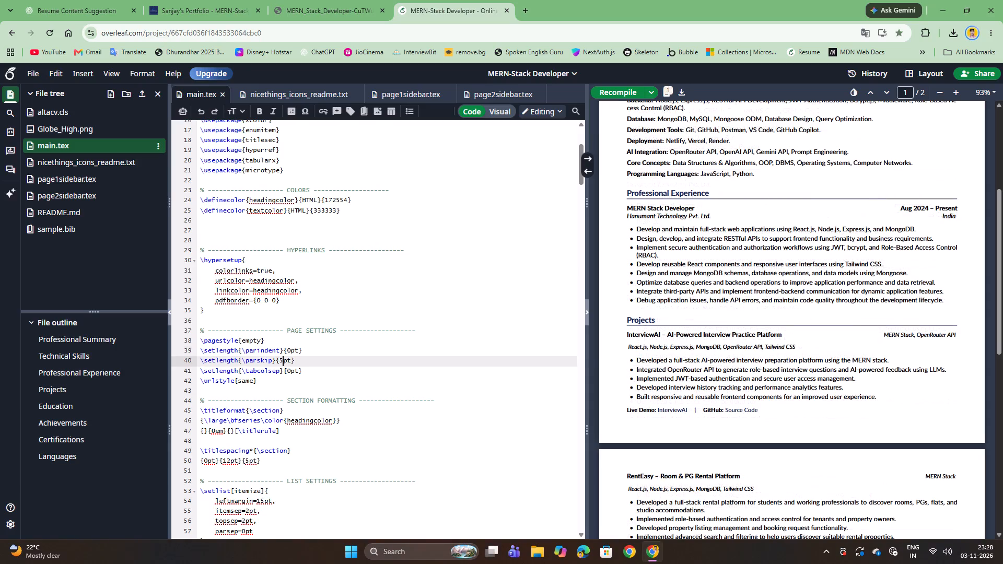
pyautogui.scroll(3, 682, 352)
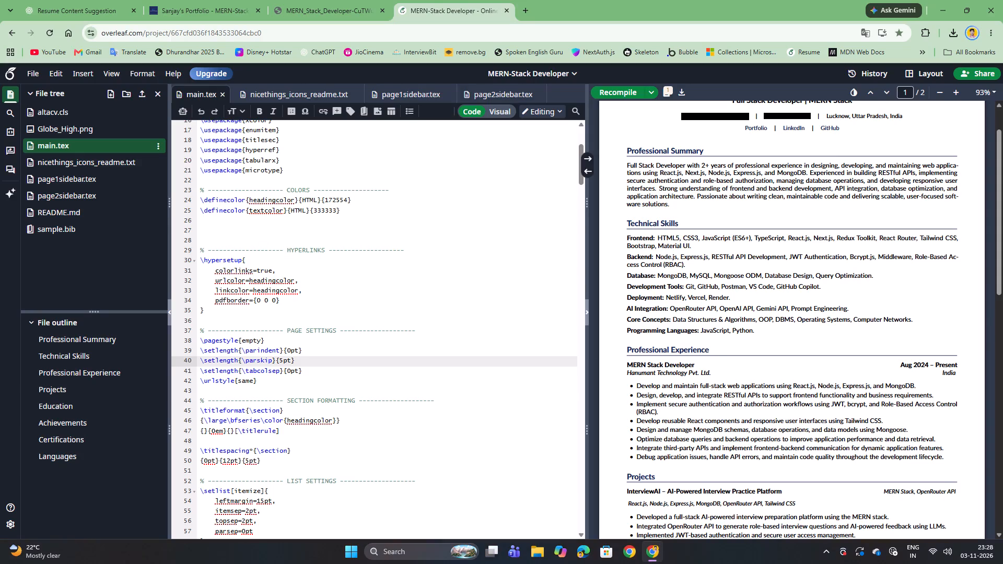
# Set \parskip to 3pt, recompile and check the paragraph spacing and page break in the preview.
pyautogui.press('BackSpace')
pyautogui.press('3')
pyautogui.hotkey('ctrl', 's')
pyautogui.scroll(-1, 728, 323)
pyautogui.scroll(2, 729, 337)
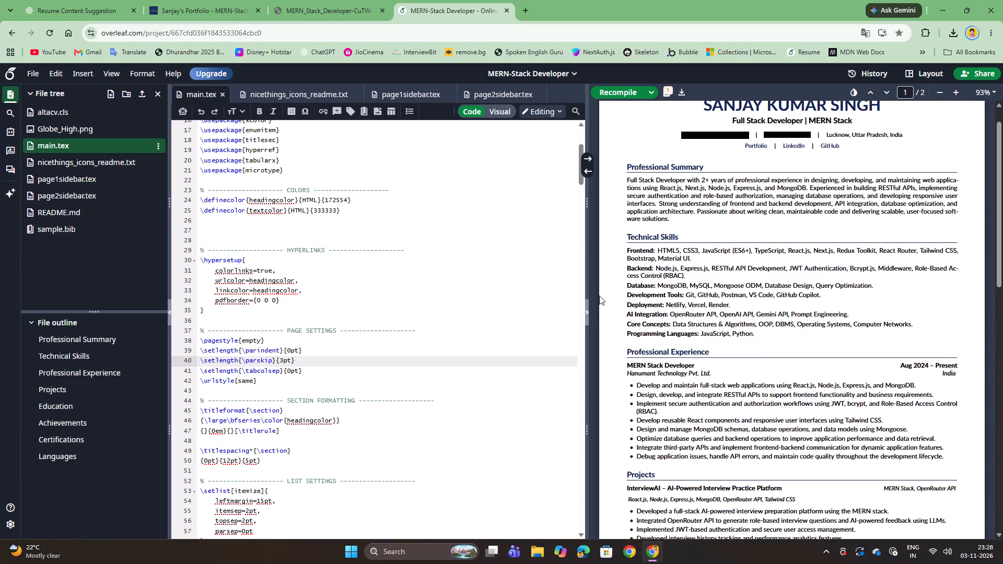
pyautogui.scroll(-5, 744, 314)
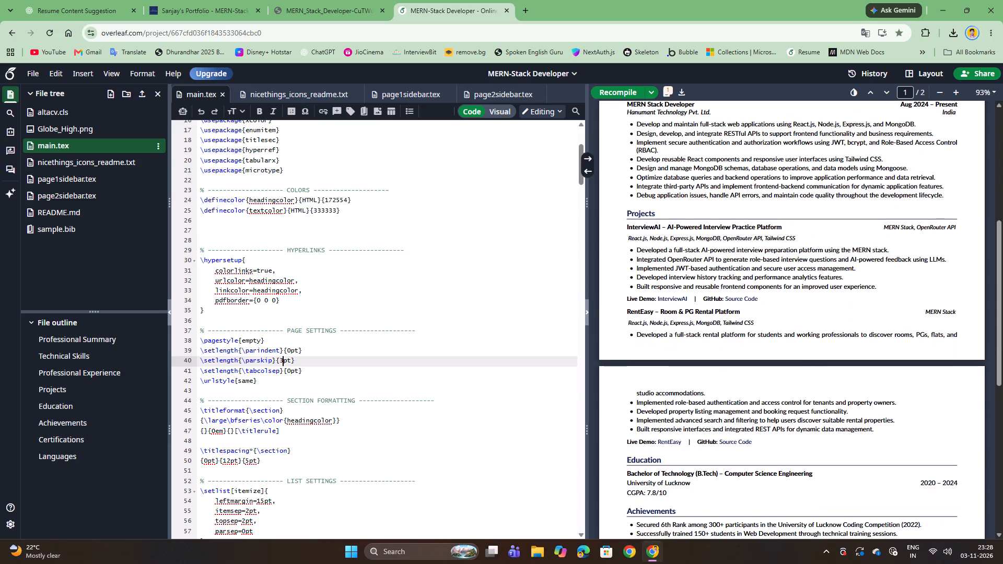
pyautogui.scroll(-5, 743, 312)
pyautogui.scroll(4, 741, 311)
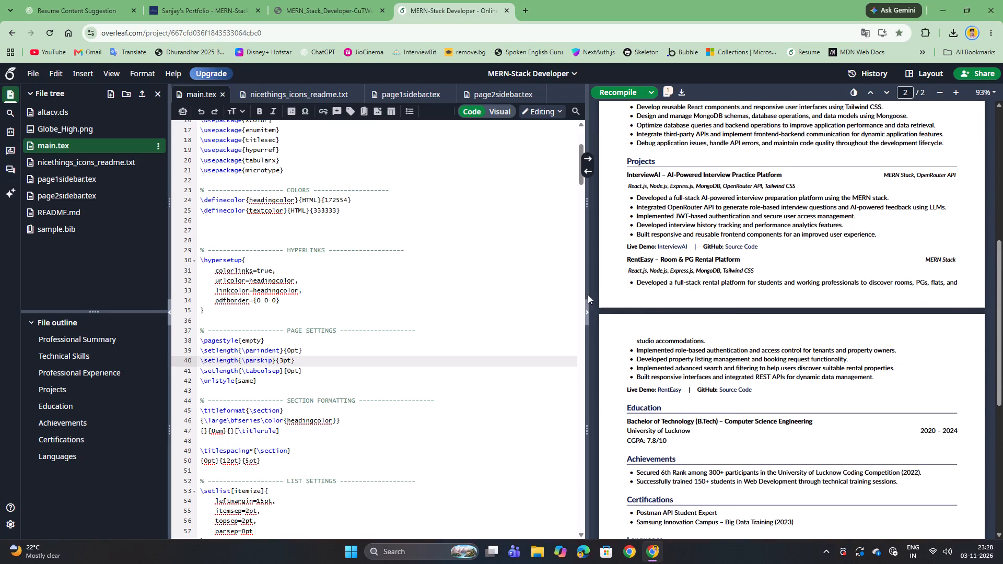
# Set \parskip under PAGE SETTINGS to 4pt and recompile the resume.
pyautogui.press('BackSpace')
pyautogui.press('4')
pyautogui.hotkey('ctrl', 's')
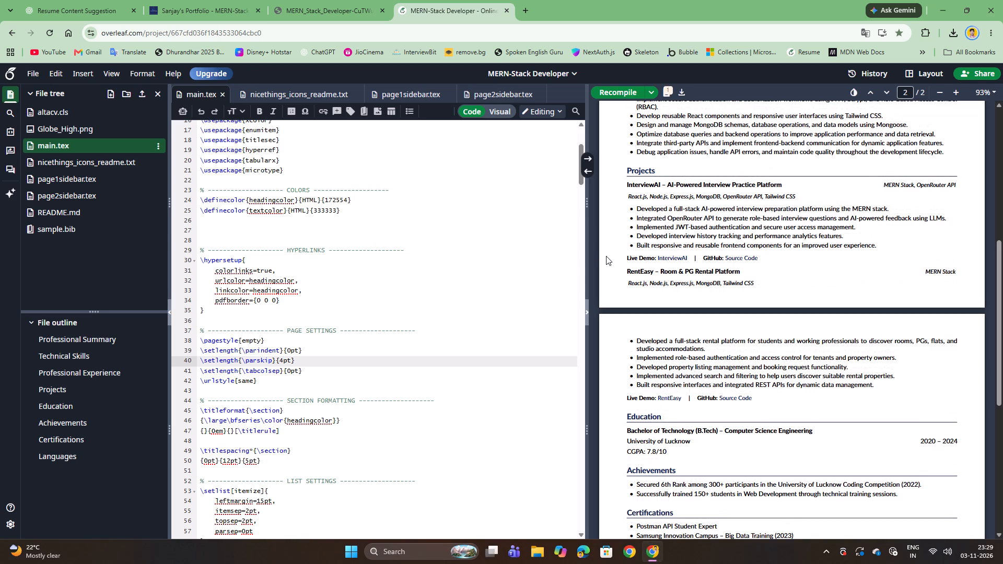
# Examine the recompiled resume's spacing and page break across both pages, along with the layout settings in the main.tex preamble.
pyautogui.scroll(1, 718, 281)
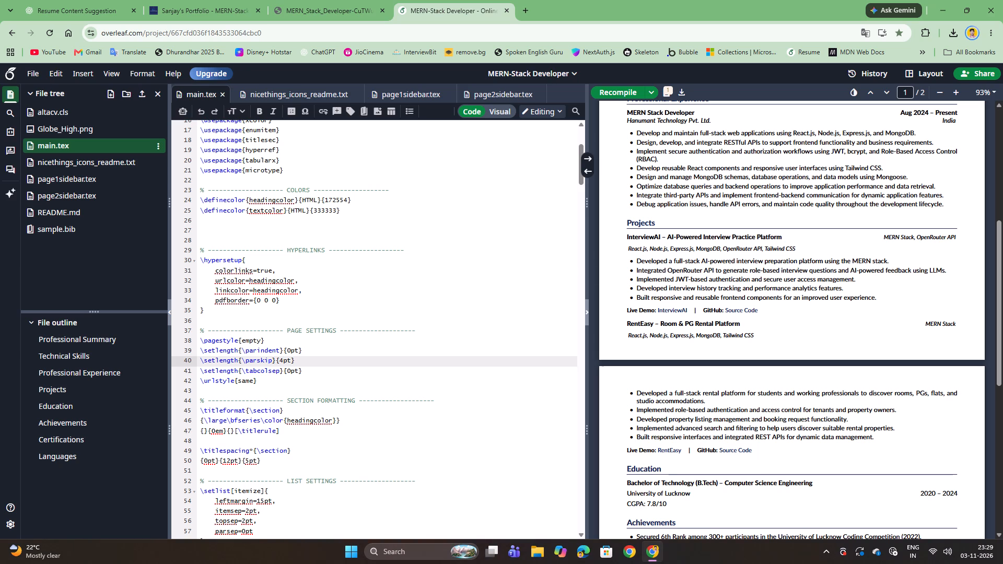
pyautogui.scroll(2, 768, 300)
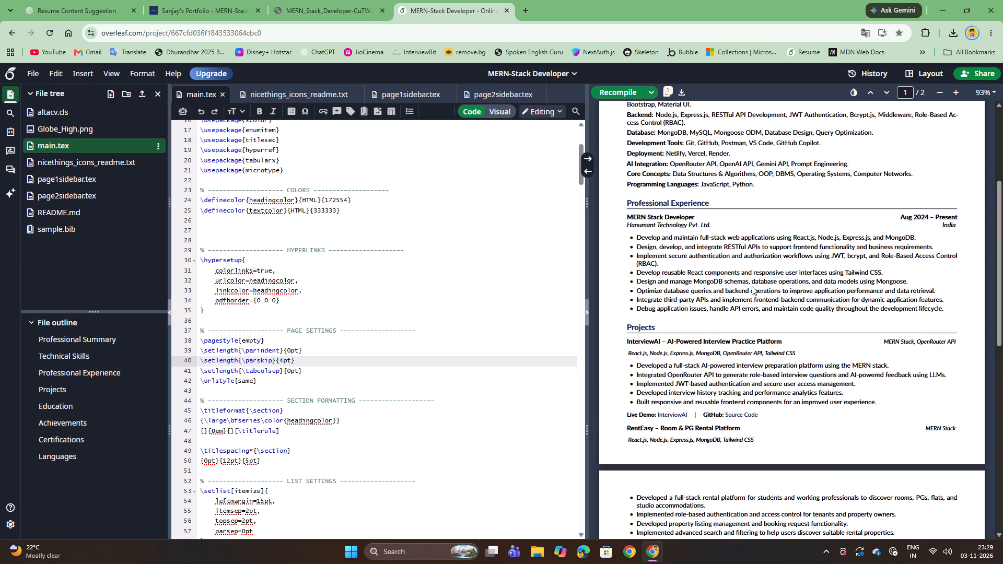
pyautogui.scroll(2, 626, 269)
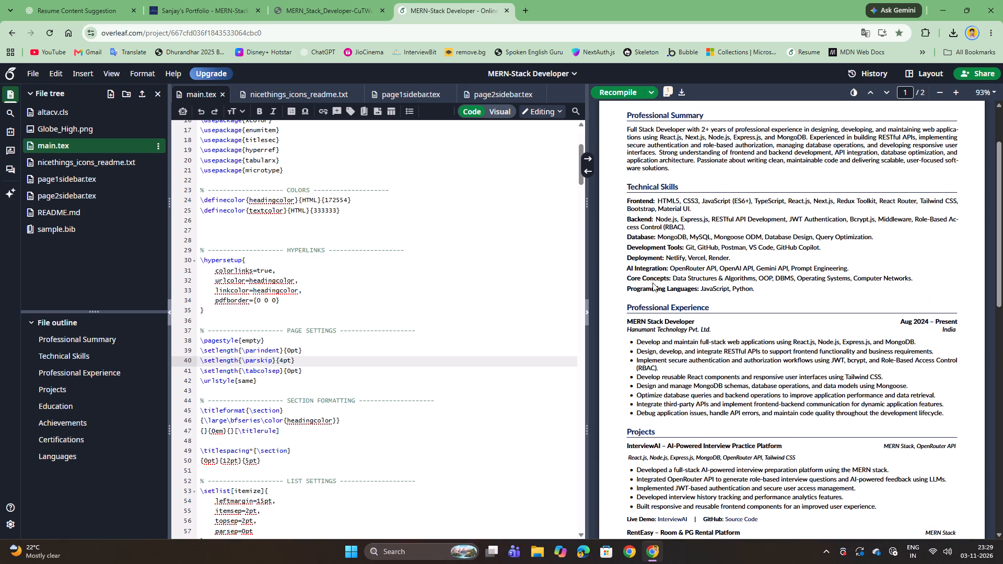
pyautogui.scroll(-1, 652, 283)
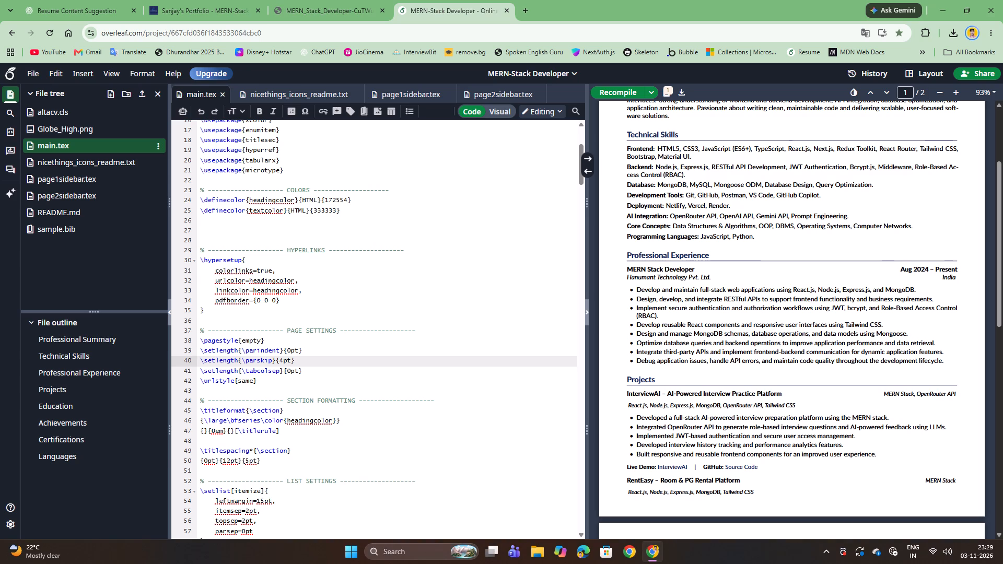
pyautogui.scroll(5, 211, 512)
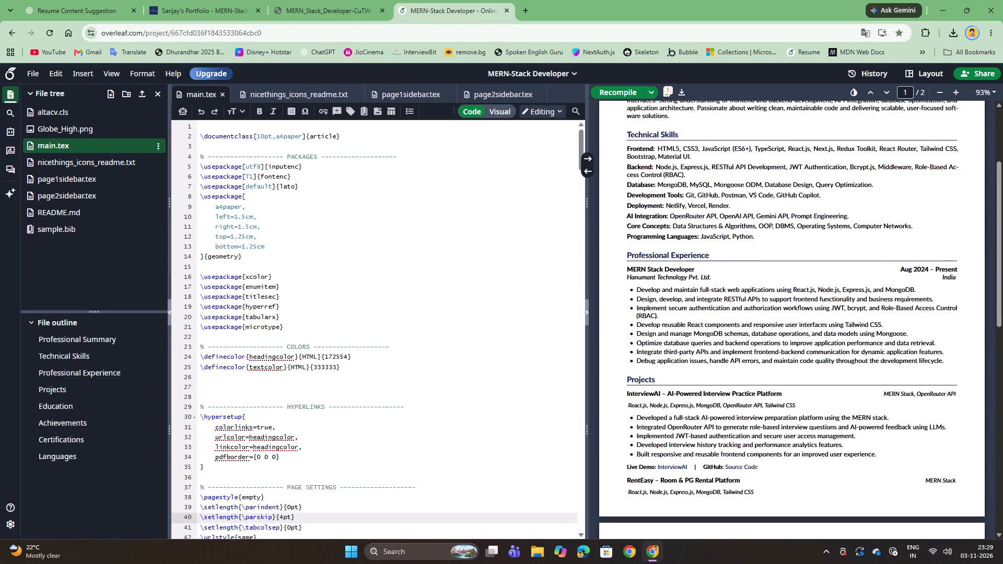
pyautogui.scroll(-12, 679, 340)
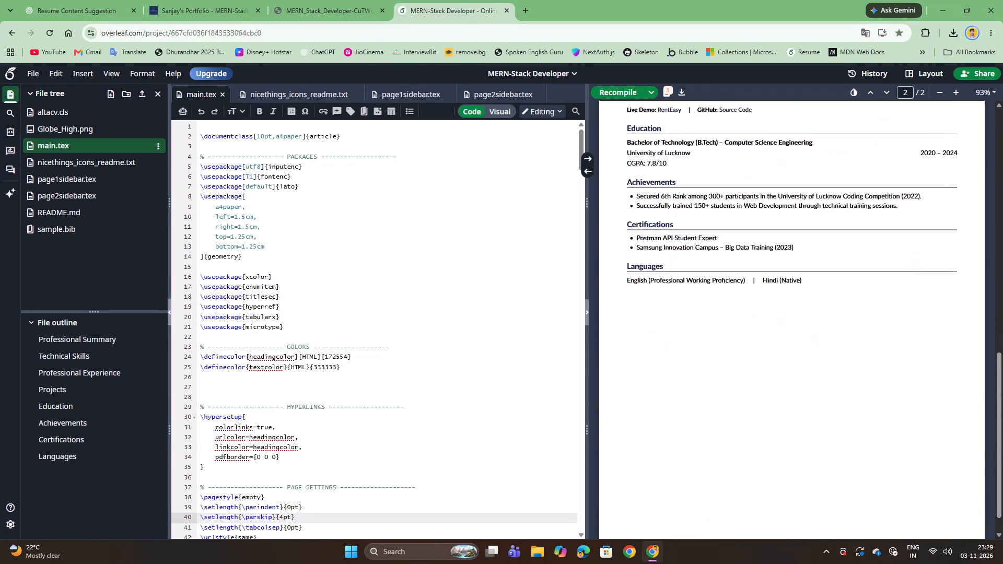
pyautogui.scroll(5, 679, 340)
pyautogui.scroll(-1, 679, 340)
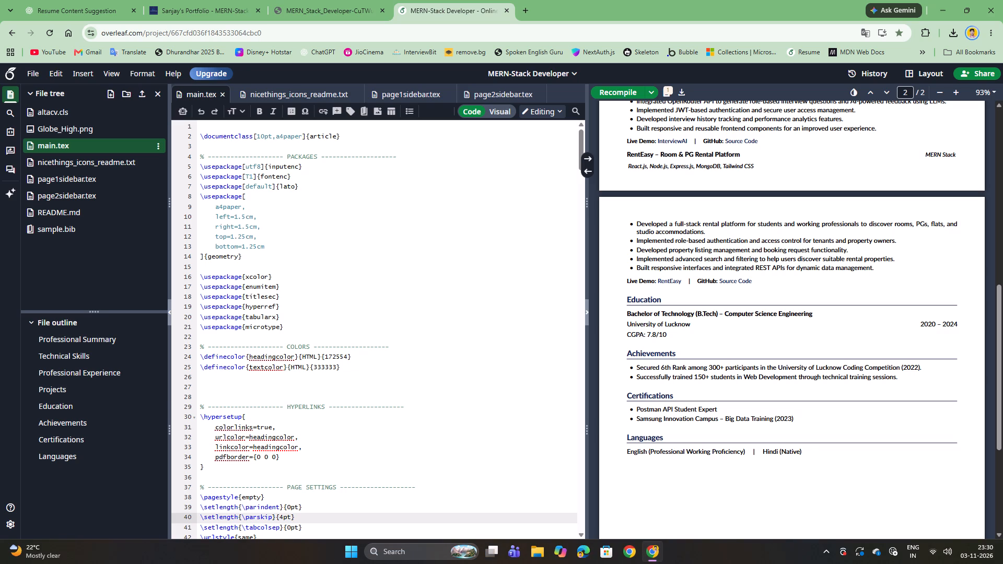
pyautogui.scroll(3, 468, 351)
pyautogui.scroll(3, 675, 277)
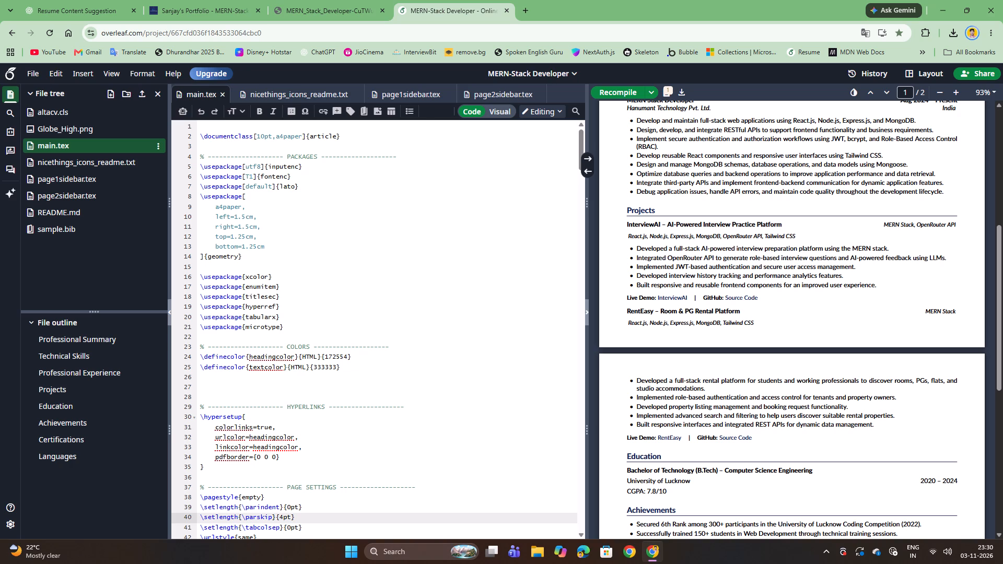
pyautogui.scroll(3, 362, 287)
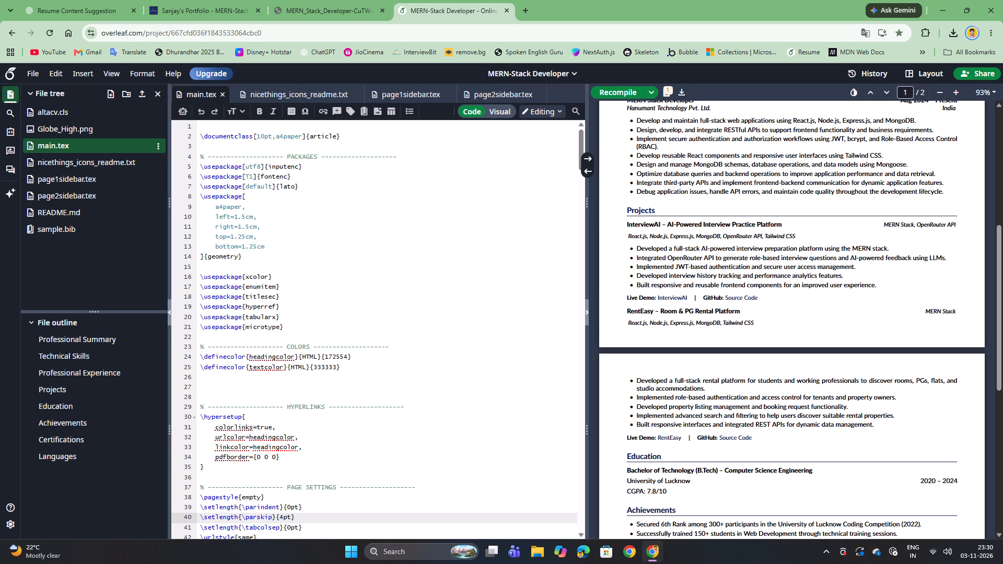
pyautogui.scroll(3, 363, 309)
pyautogui.scroll(-4, 321, 355)
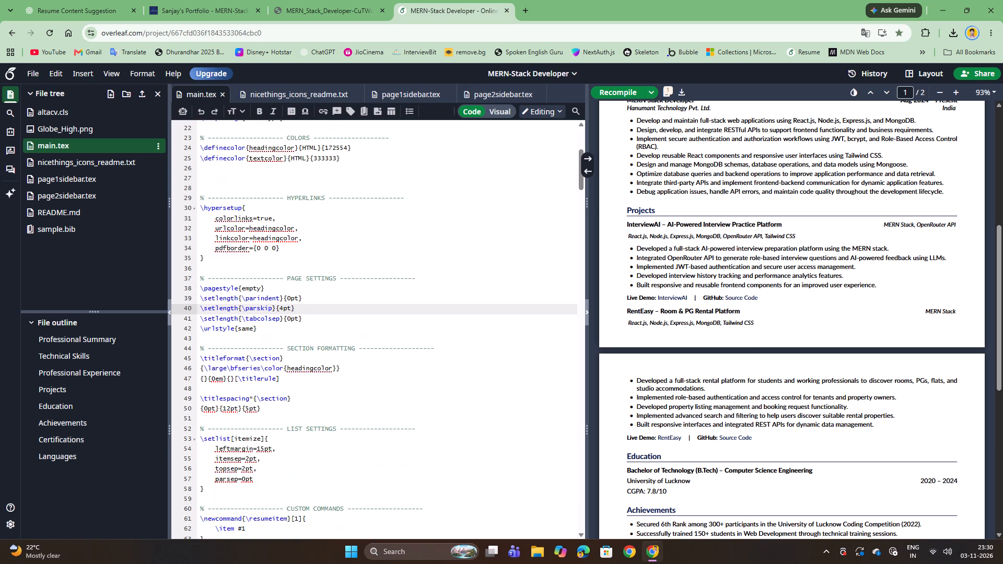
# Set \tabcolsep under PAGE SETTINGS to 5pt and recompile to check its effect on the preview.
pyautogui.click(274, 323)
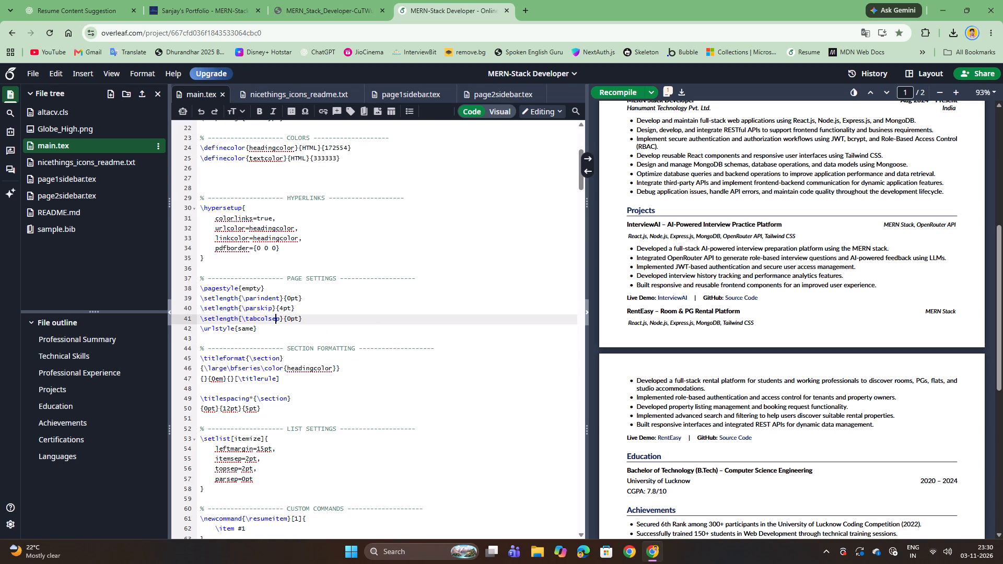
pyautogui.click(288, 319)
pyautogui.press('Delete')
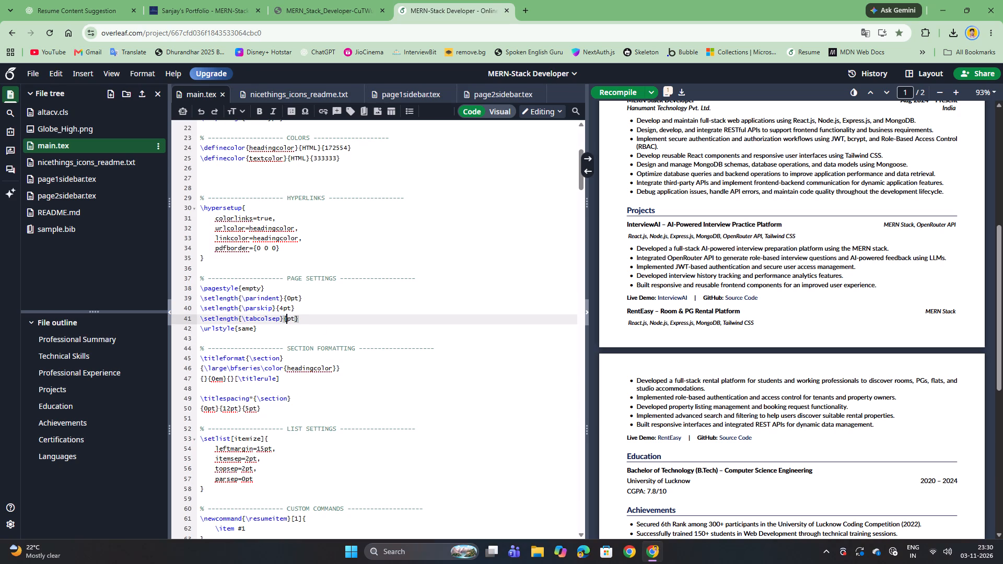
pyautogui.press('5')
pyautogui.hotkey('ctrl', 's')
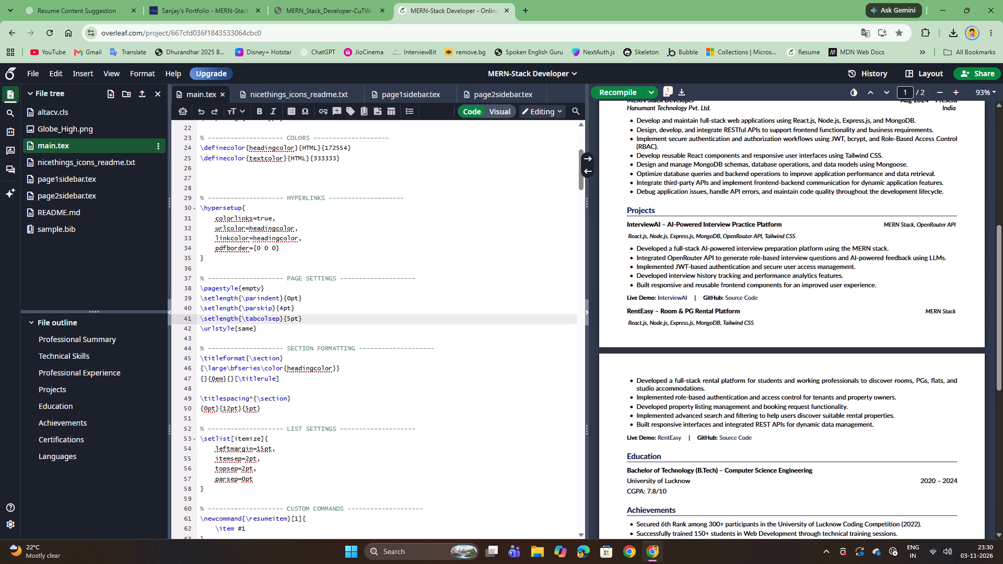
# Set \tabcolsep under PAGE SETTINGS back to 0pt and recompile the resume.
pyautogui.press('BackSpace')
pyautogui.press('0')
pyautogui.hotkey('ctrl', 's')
# Examine the section spacing and page break across both pages of the resume preview.
pyautogui.scroll(-2, 546, 366)
pyautogui.scroll(2, 549, 366)
pyautogui.scroll(-6, 752, 378)
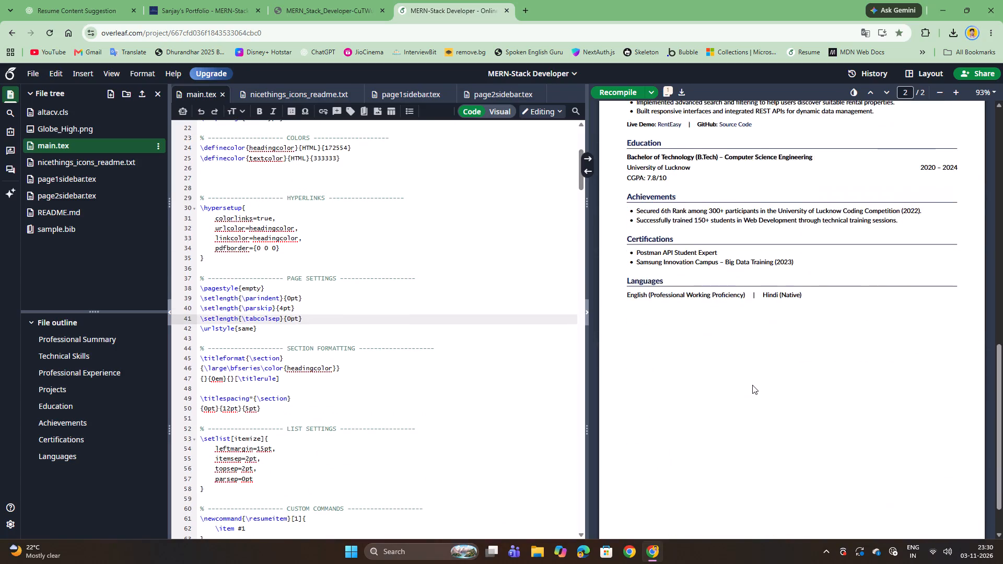
pyautogui.scroll(14, 752, 385)
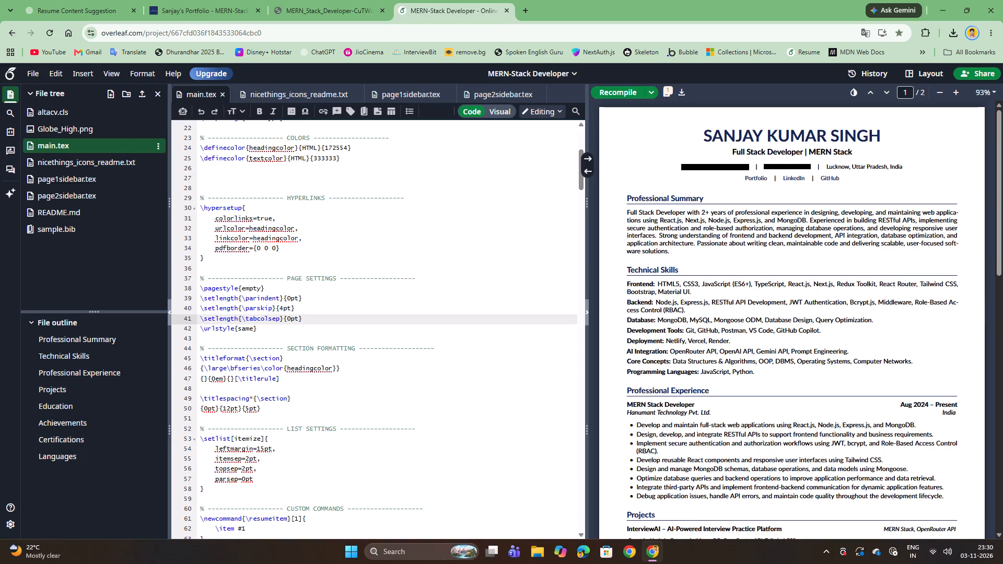
pyautogui.scroll(-13, 878, 283)
pyautogui.scroll(7, 874, 303)
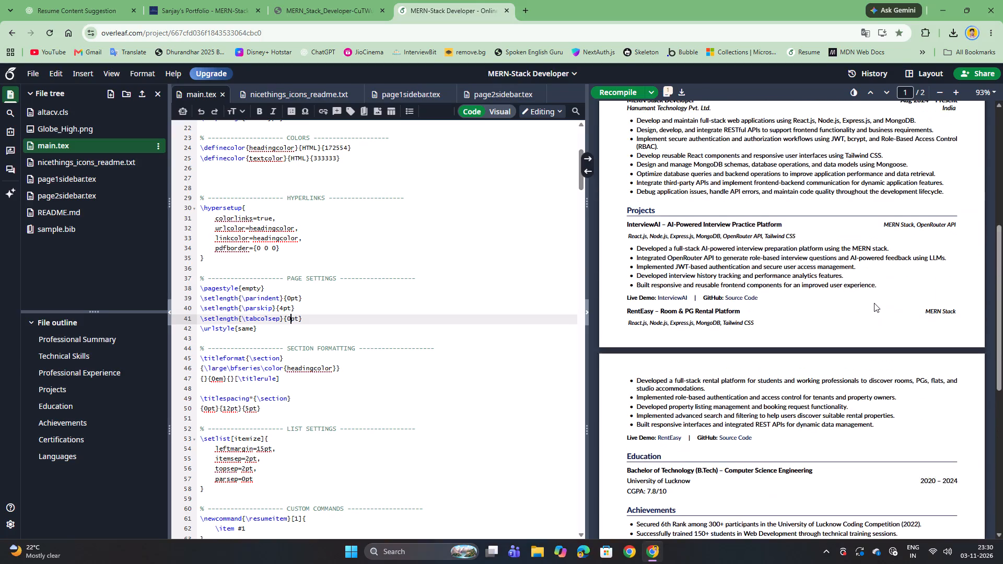
pyautogui.scroll(2, 874, 303)
pyautogui.scroll(-2, 370, 348)
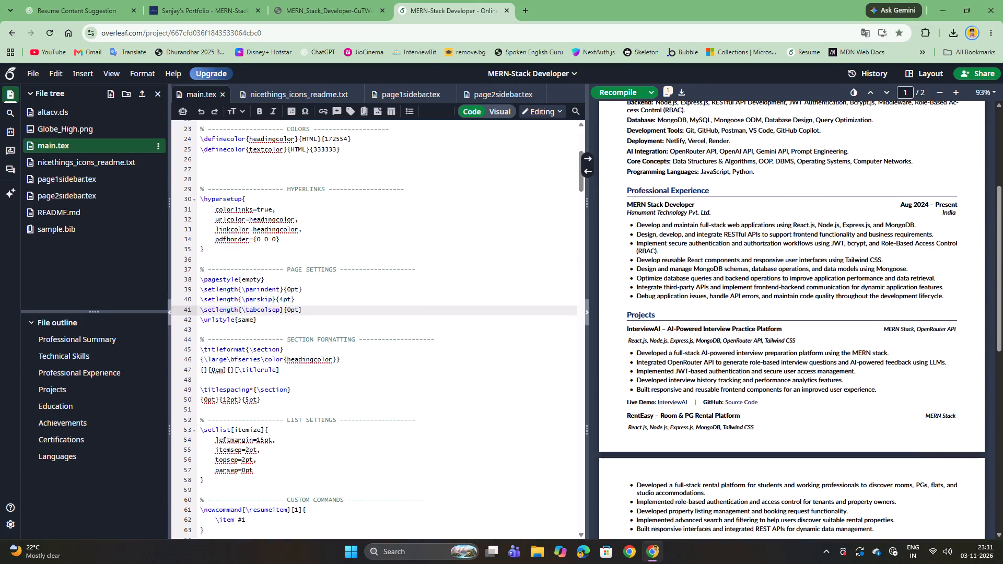
# Review the main.tex source for the header links, Professional Summary, Technical Skills and Professional Experience against the preview.
pyautogui.scroll(-15, 370, 348)
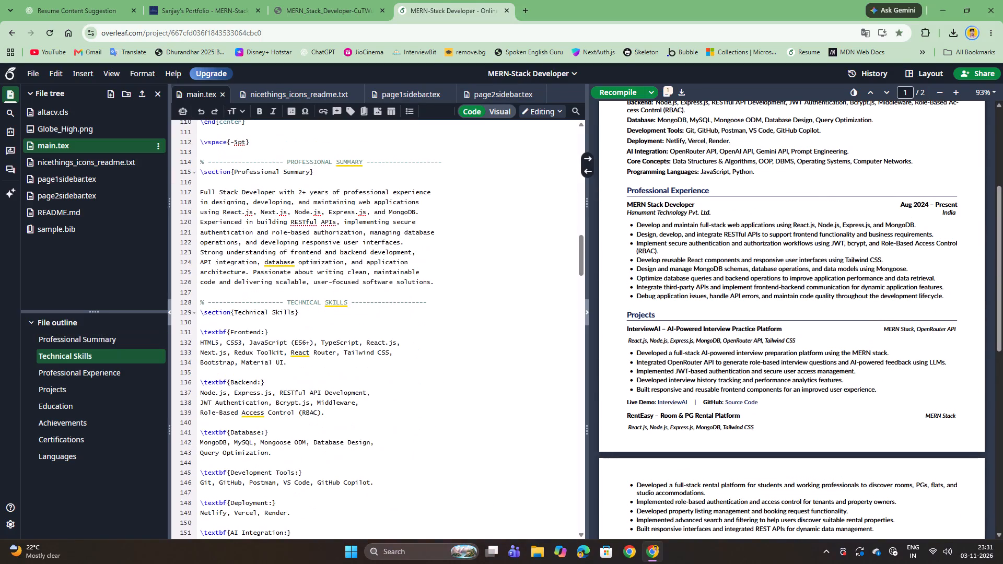
pyautogui.scroll(2, 370, 341)
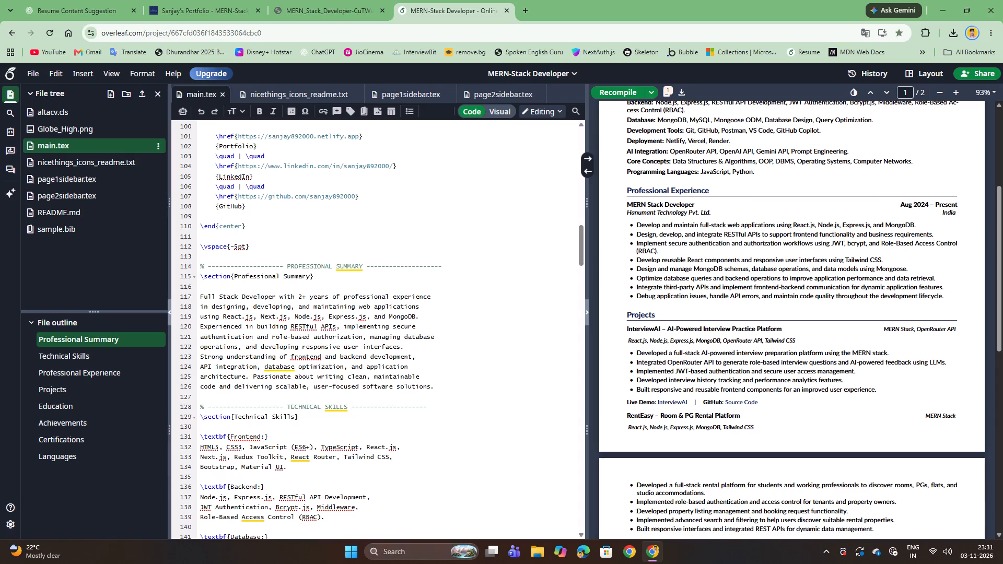
pyautogui.scroll(-5, 371, 330)
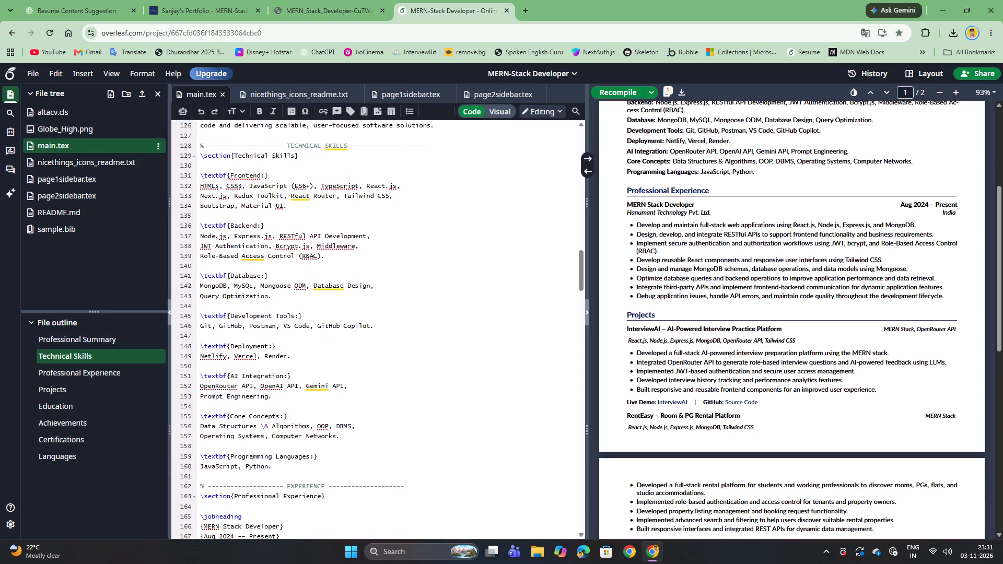
pyautogui.scroll(2, 369, 326)
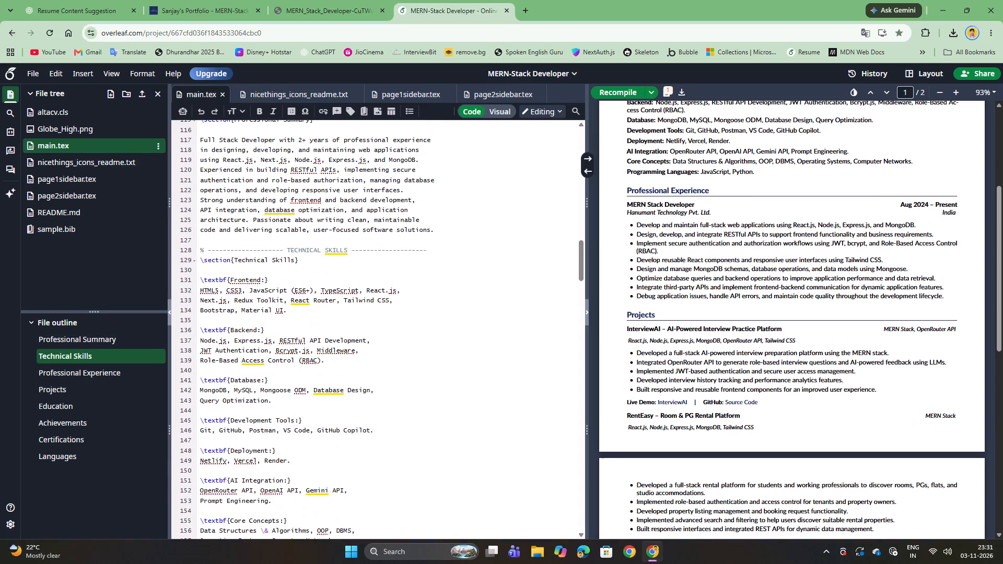
pyautogui.scroll(4, 874, 339)
pyautogui.scroll(-3, 868, 343)
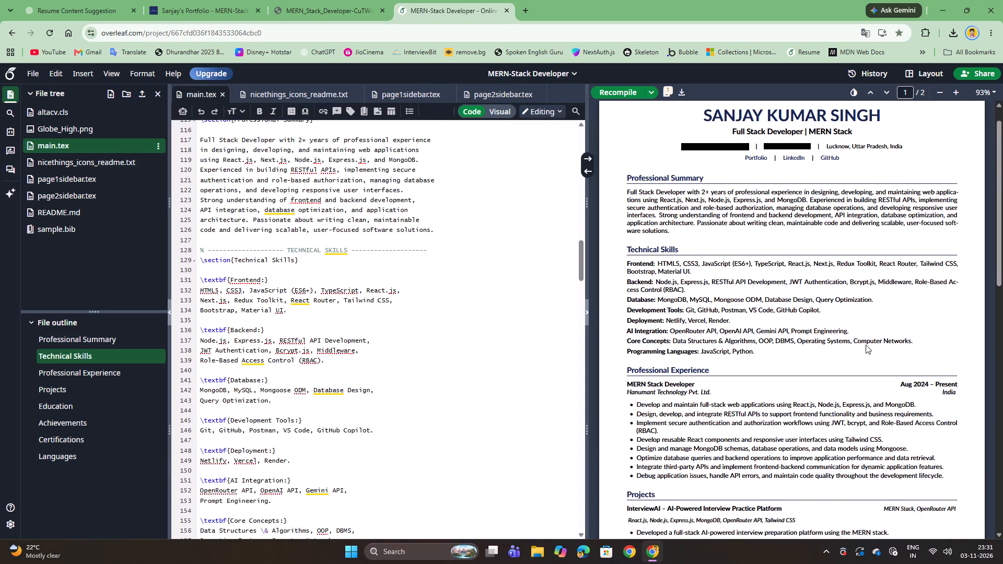
pyautogui.scroll(-7, 415, 335)
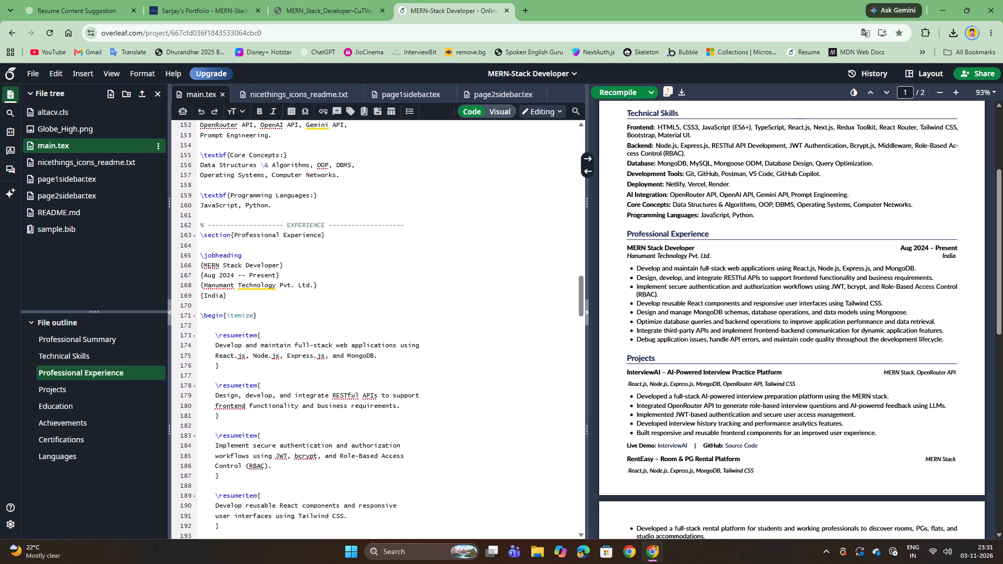
pyautogui.scroll(-4, 398, 314)
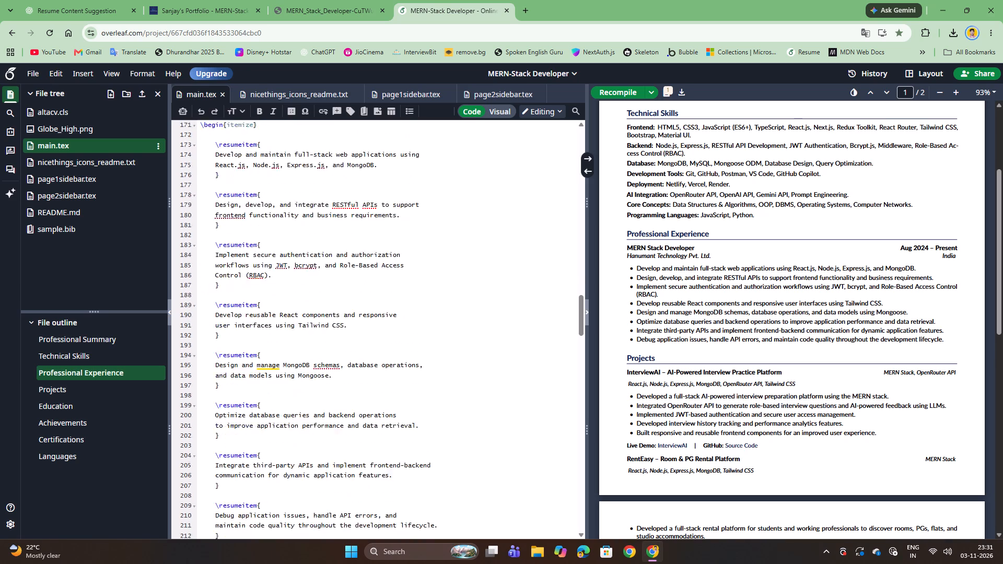
pyautogui.scroll(-4, 396, 318)
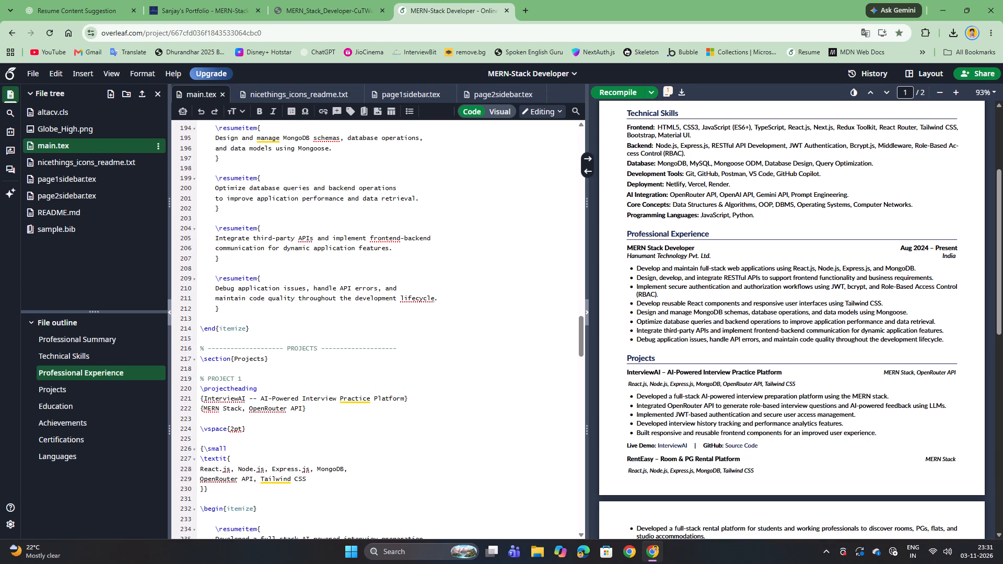
# Review the main.tex source from the Projects section through Languages, including the \vspace settings around both projects, against the preview.
pyautogui.scroll(8, 396, 320)
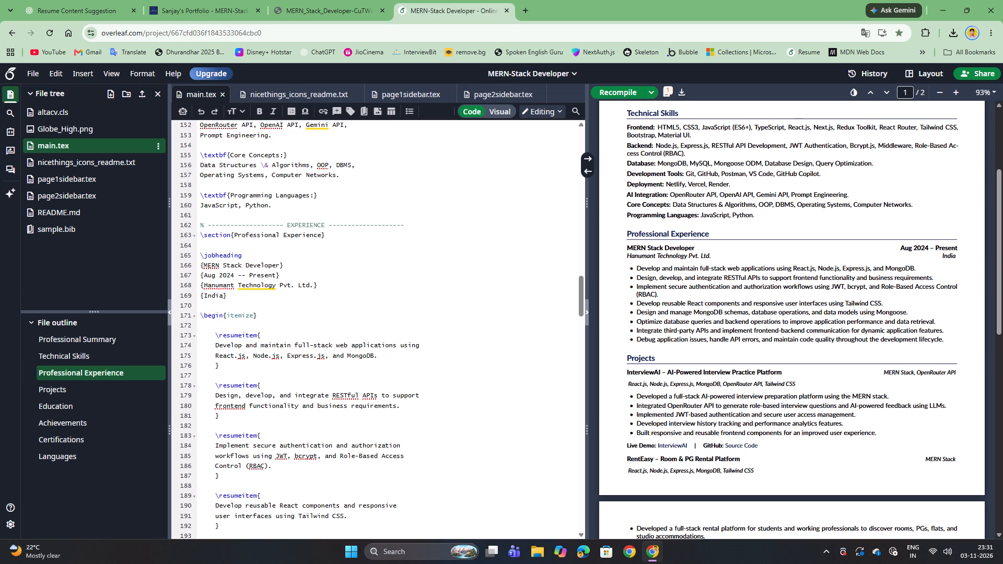
pyautogui.scroll(-11, 393, 325)
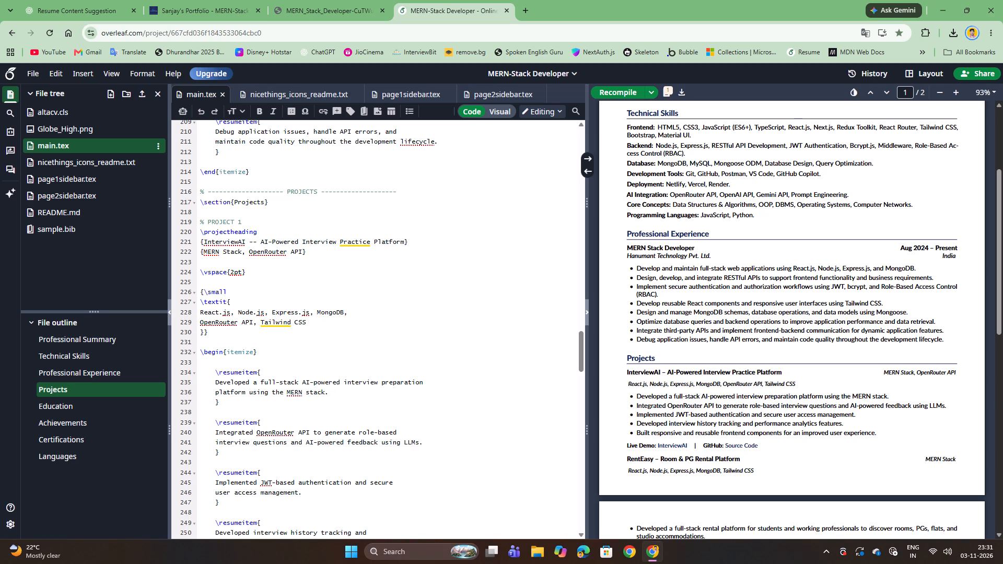
pyautogui.scroll(-4, 384, 324)
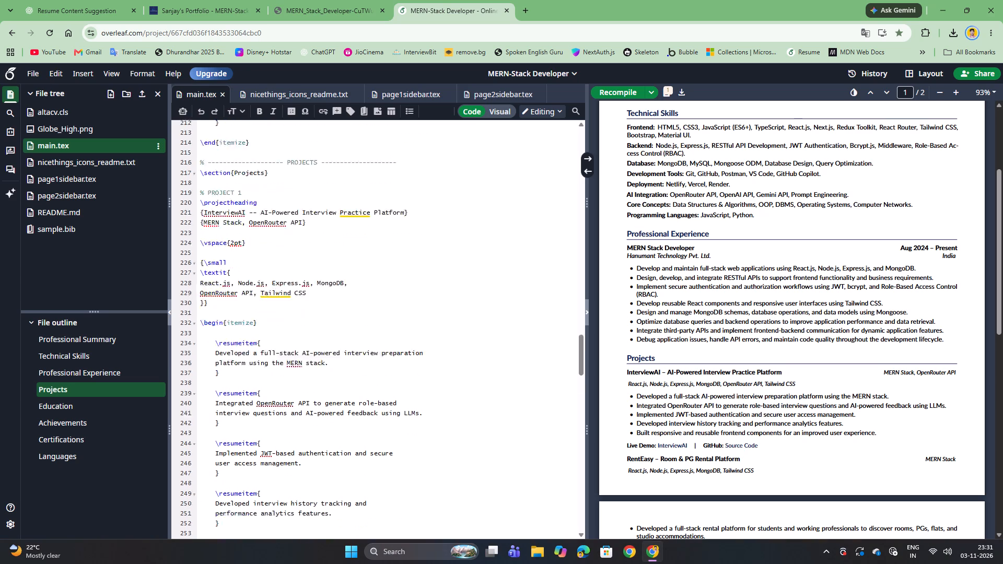
pyautogui.scroll(3, 384, 324)
pyautogui.scroll(-4, 805, 353)
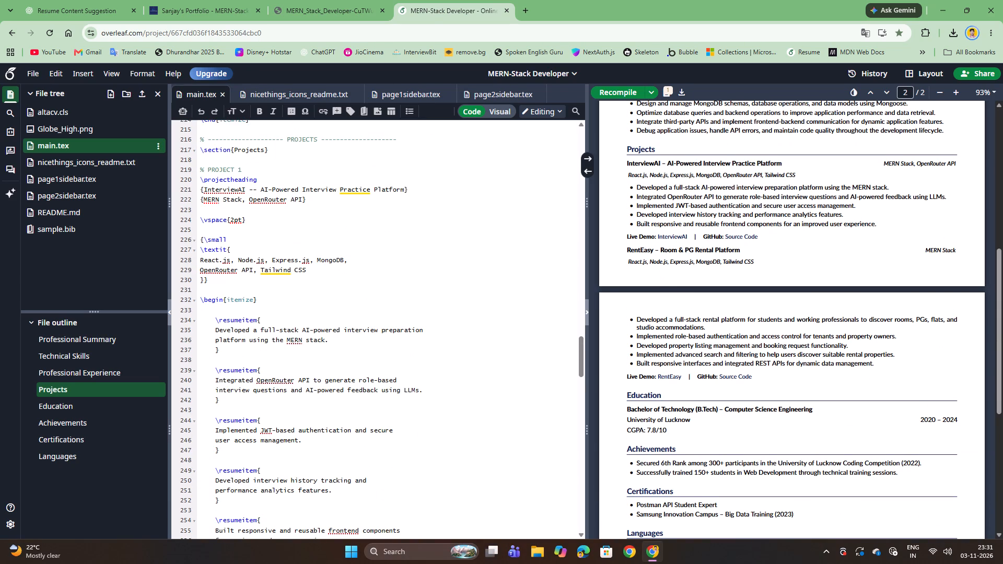
pyautogui.scroll(-4, 356, 424)
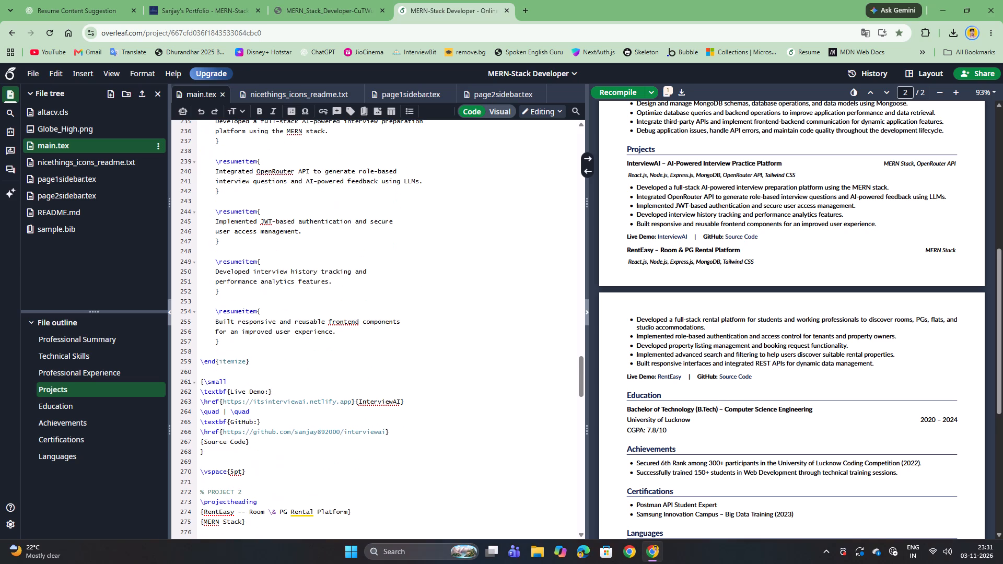
pyautogui.scroll(-4, 475, 418)
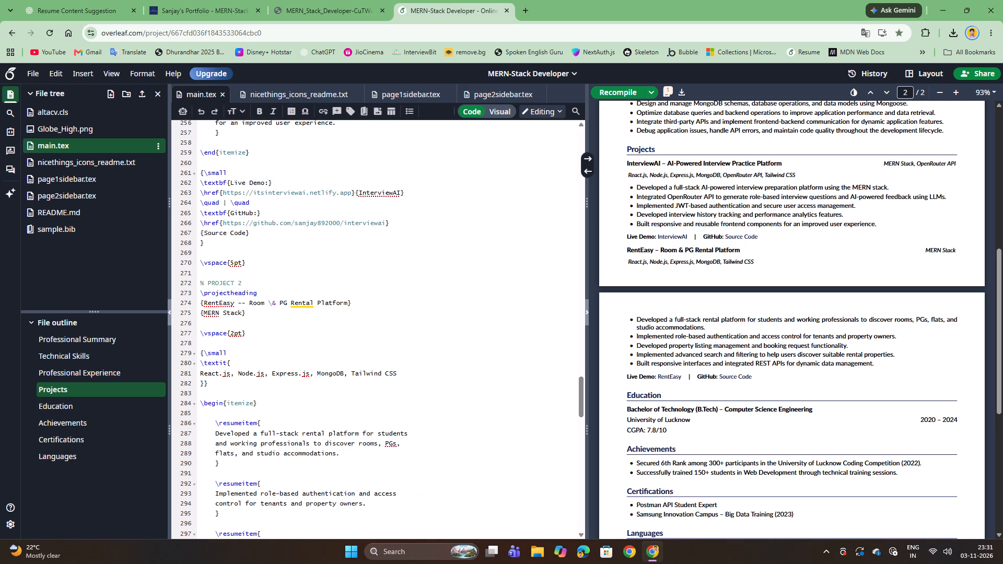
pyautogui.scroll(-4, 474, 417)
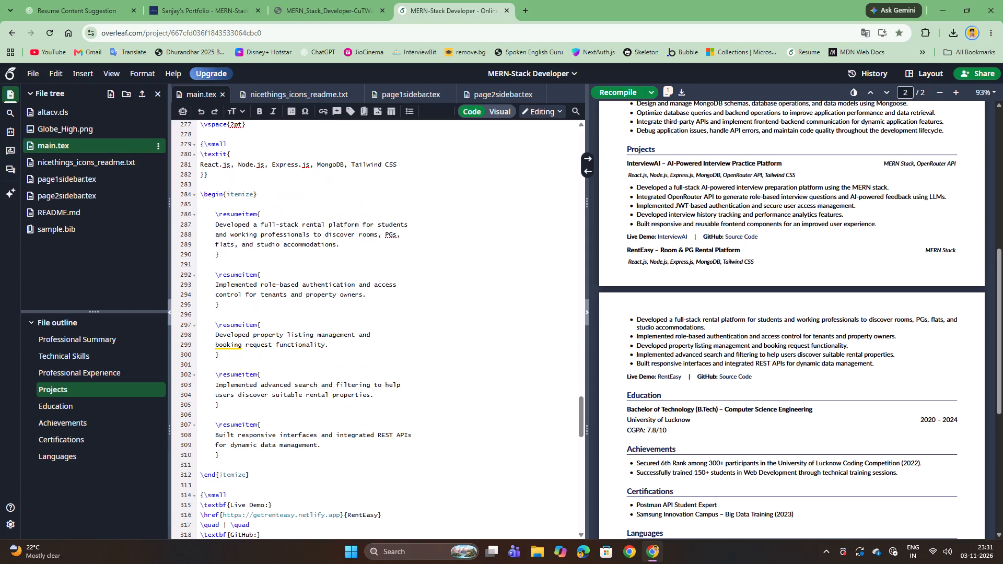
pyautogui.scroll(-3, 764, 390)
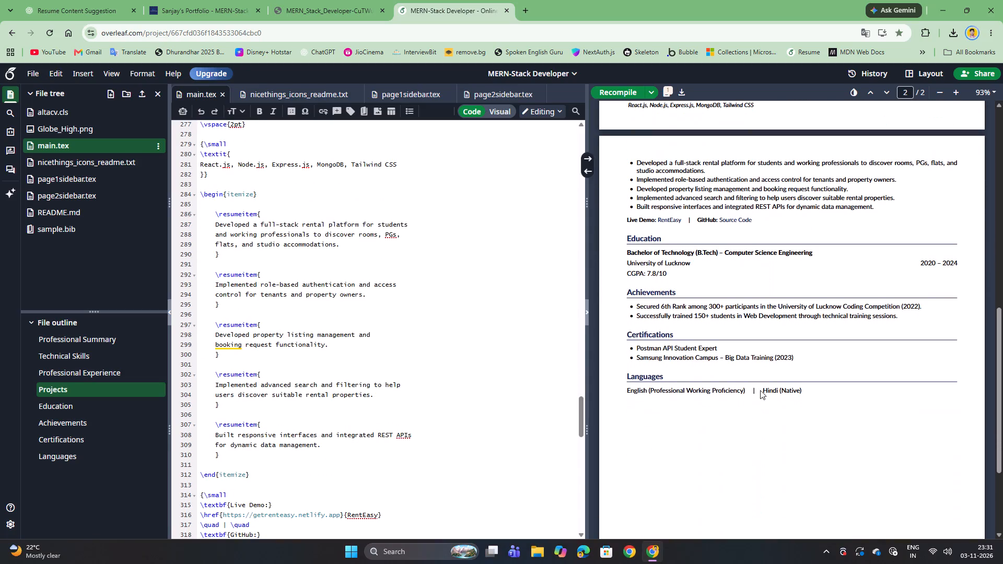
pyautogui.scroll(-11, 501, 410)
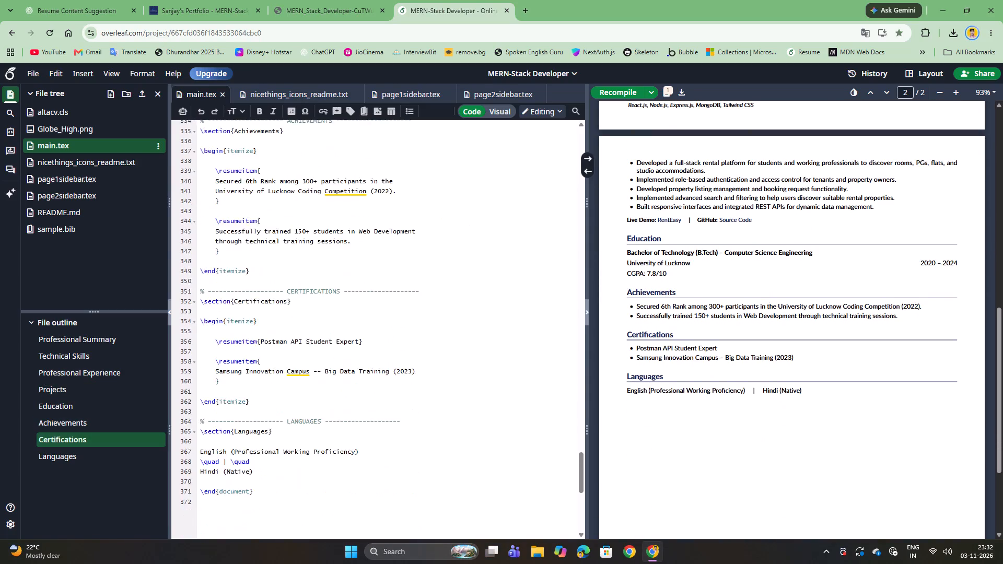
pyautogui.scroll(-3, 486, 398)
# Recompile the resume and download it as a PDF.
pyautogui.hotkey('ctrl', 's')
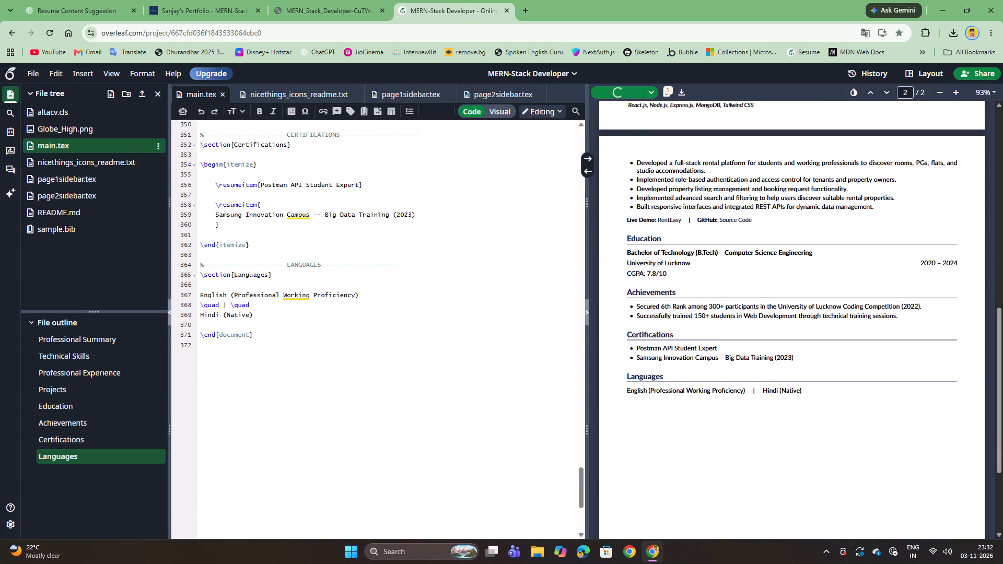
pyautogui.scroll(17, 801, 250)
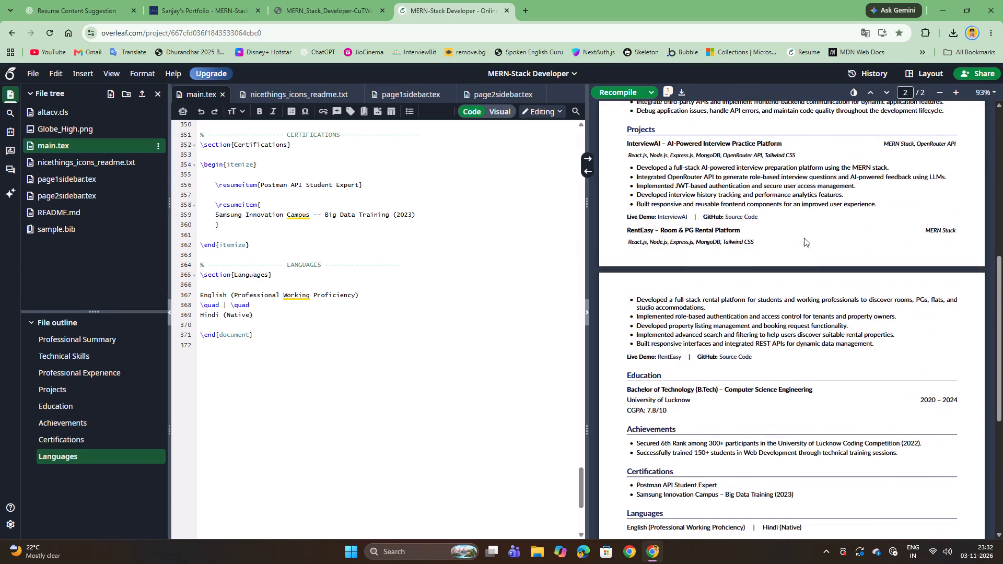
pyautogui.scroll(16, 808, 222)
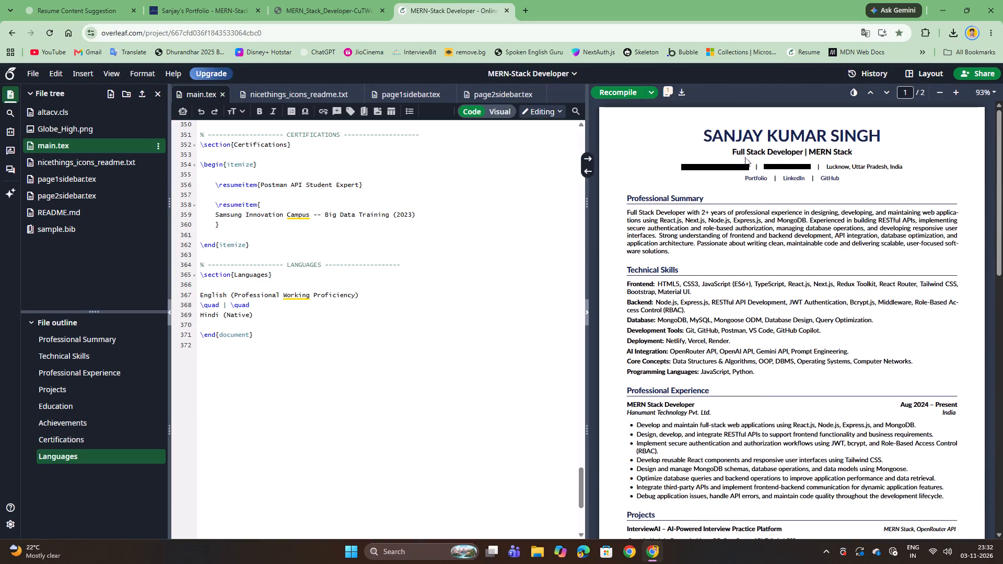
pyautogui.click(681, 93)
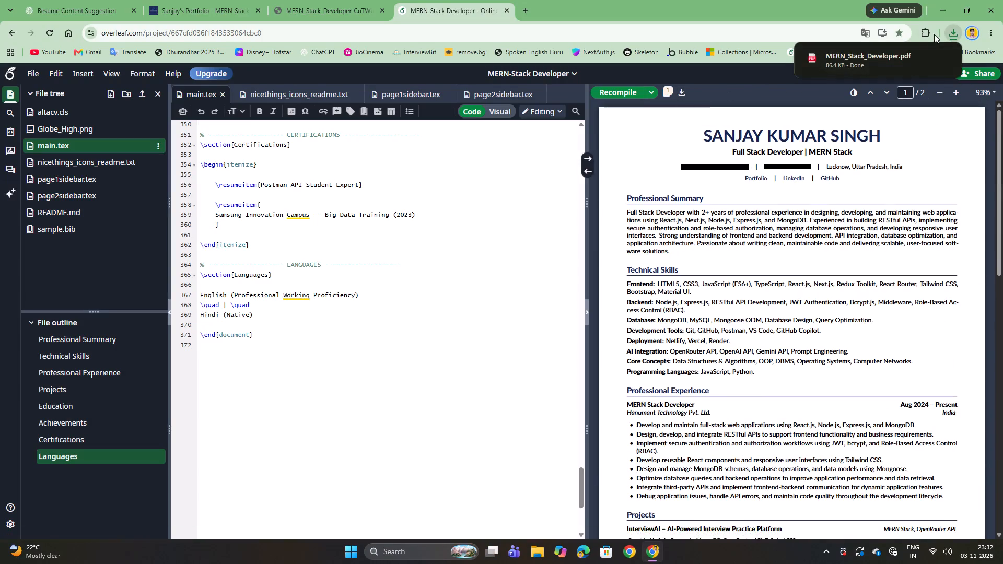
# Open the downloaded MERN_Stack_Developer.pdf, dismiss the Draw tool notice and check the layout of both pages.
pyautogui.click(872, 56)
pyautogui.scroll(1, 671, 227)
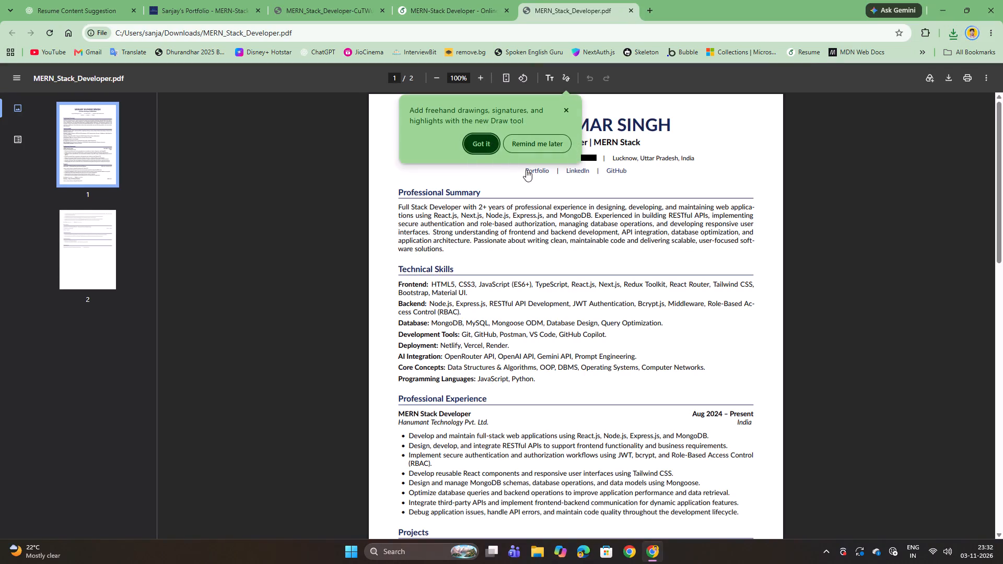
pyautogui.click(567, 108)
pyautogui.scroll(9, 573, 255)
pyautogui.scroll(-8, 573, 255)
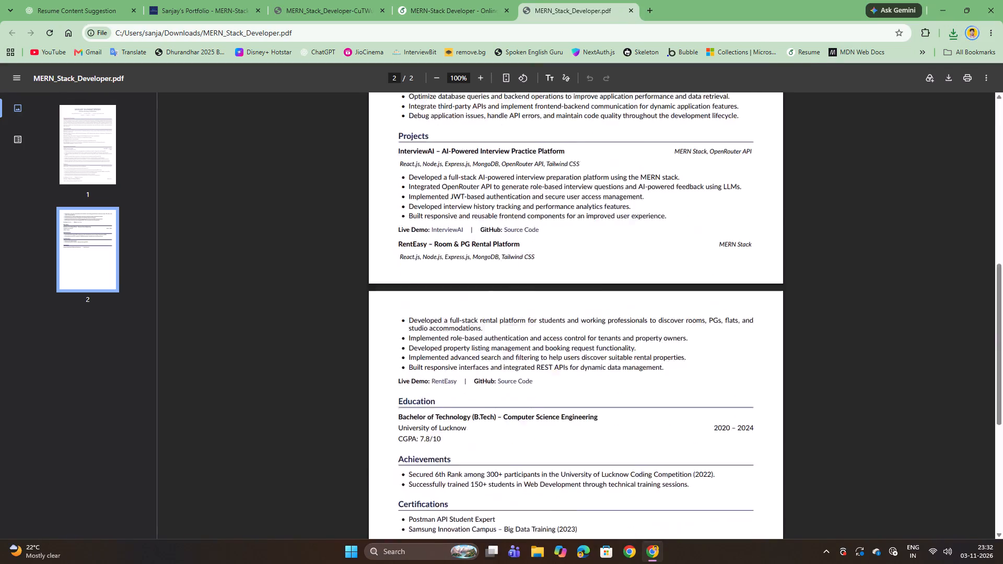
pyautogui.scroll(-5, 579, 266)
pyautogui.scroll(15, 579, 266)
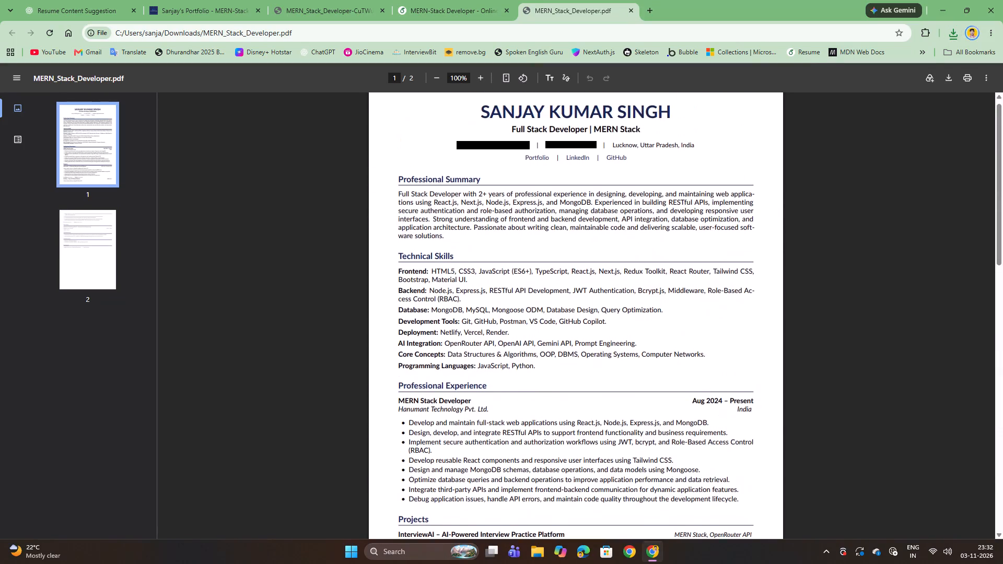
pyautogui.scroll(4, 579, 266)
pyautogui.click(94, 2)
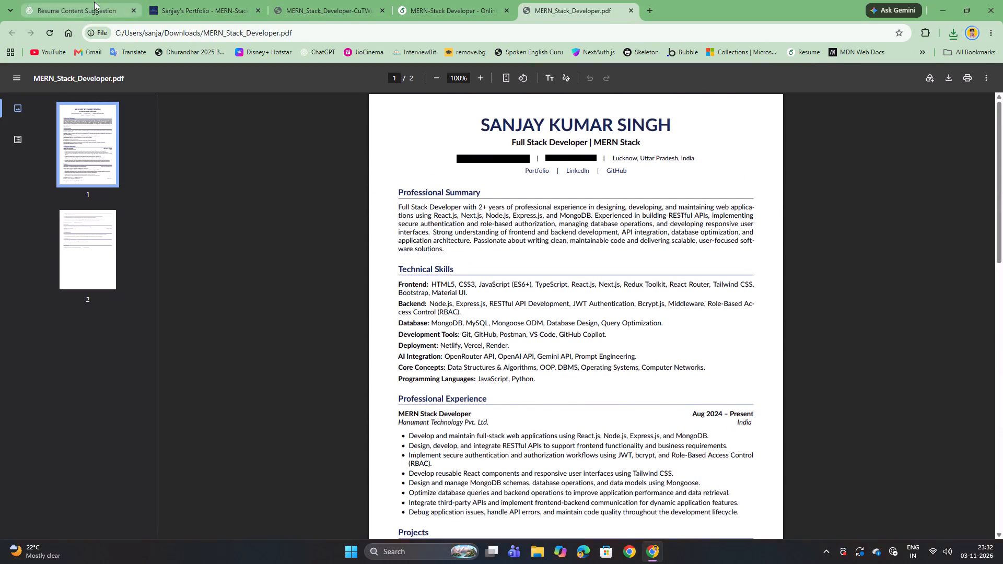
pyautogui.click(403, 517)
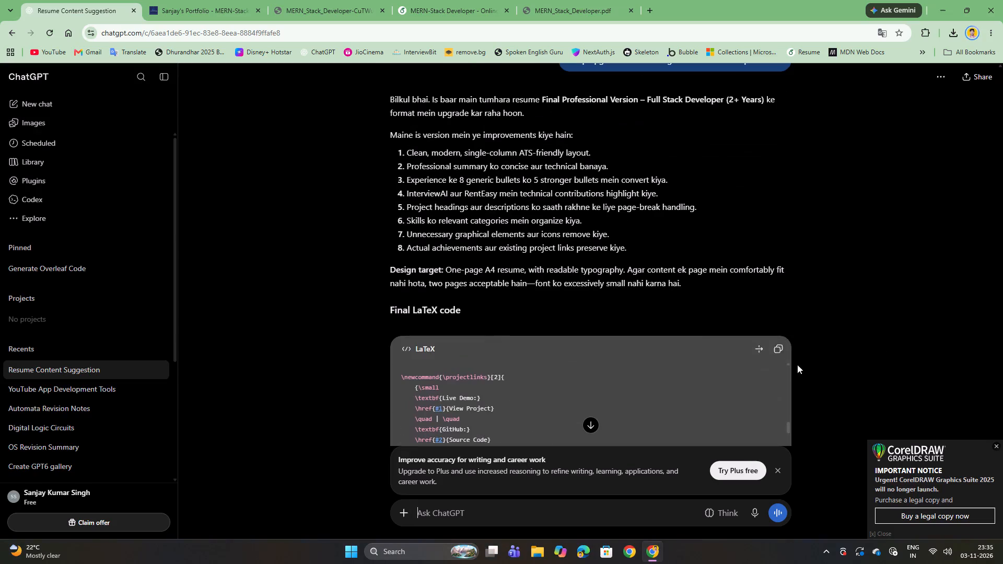
pyautogui.click(782, 348)
pyautogui.click(561, 0)
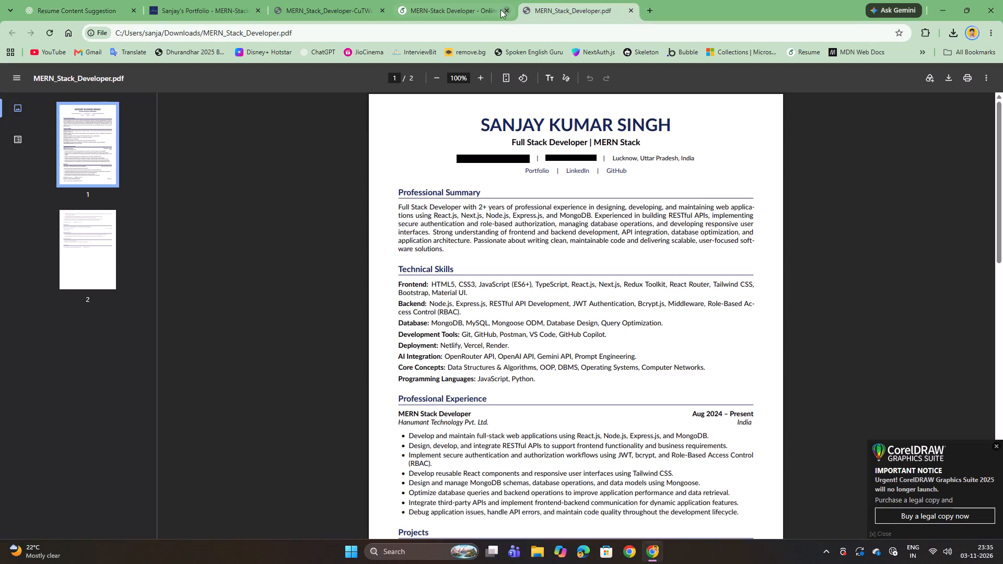
pyautogui.click(461, 3)
pyautogui.click(363, 338)
pyautogui.hotkey('ctrl', 'a')
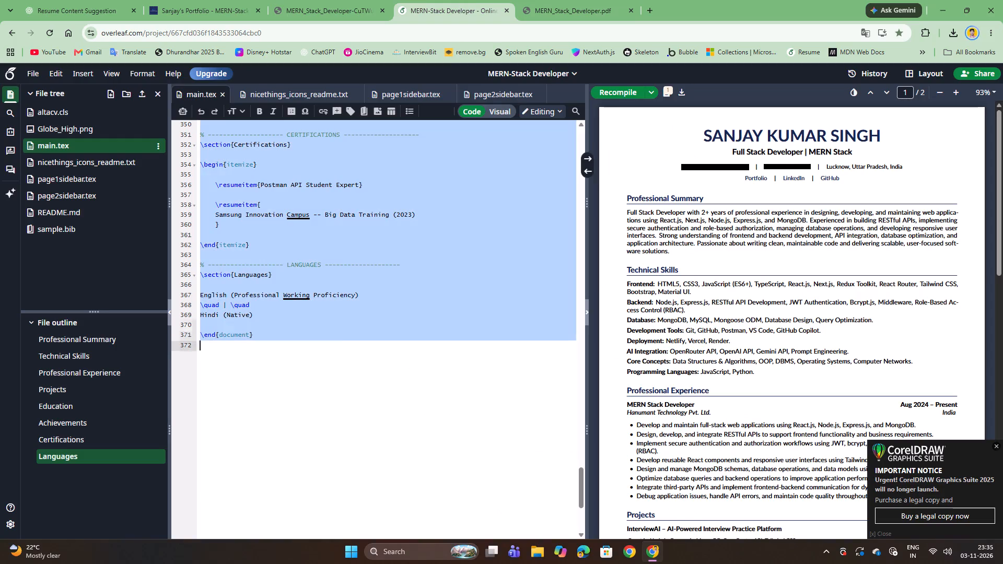
pyautogui.hotkey('ctrl', 'v')
# Skim the newly pasted main.tex code from the packages to the header, and recompile the resume from it.
pyautogui.scroll(1, 392, 395)
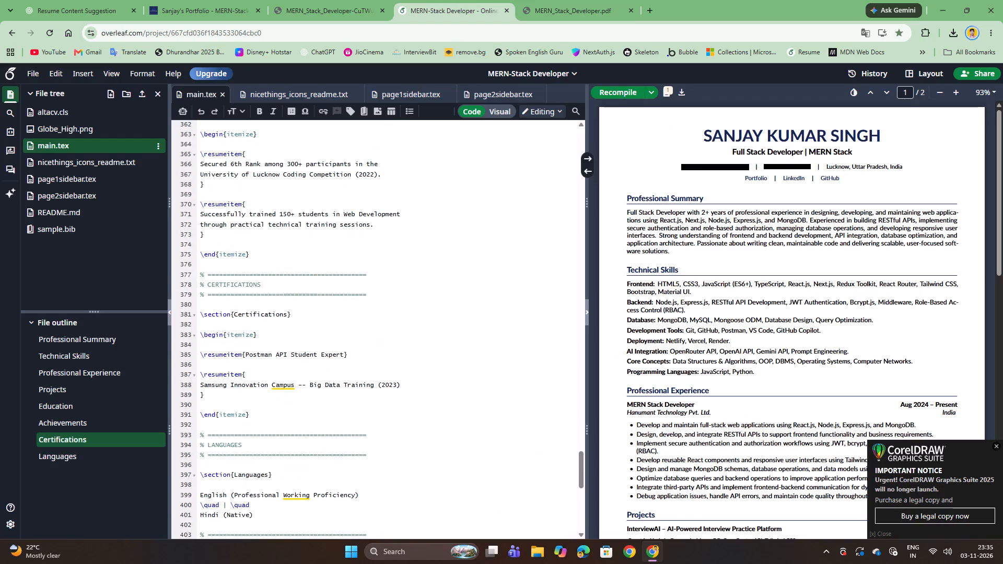
pyautogui.moveTo(581, 475); pyautogui.dragTo(592, 134)
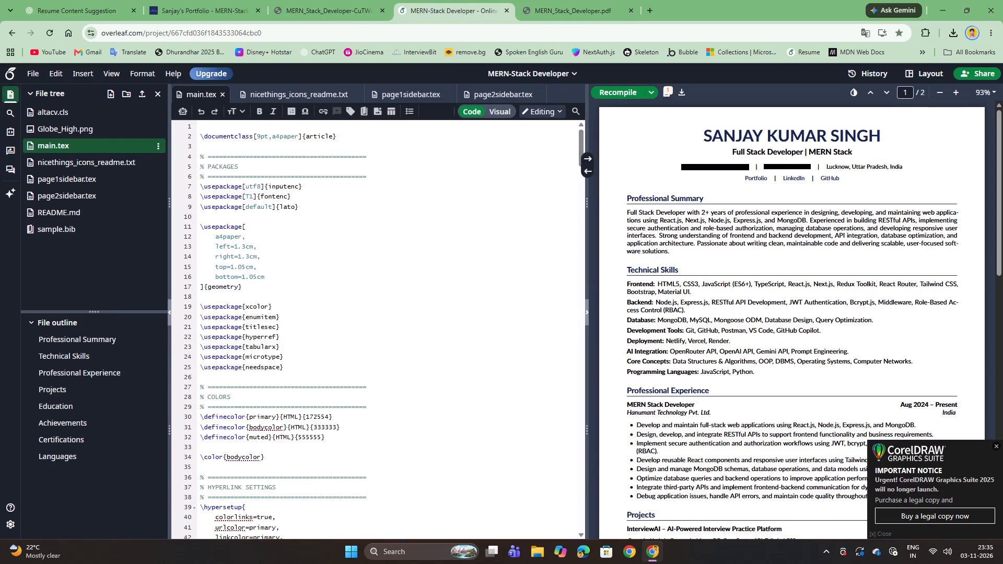
pyautogui.scroll(-7, 281, 375)
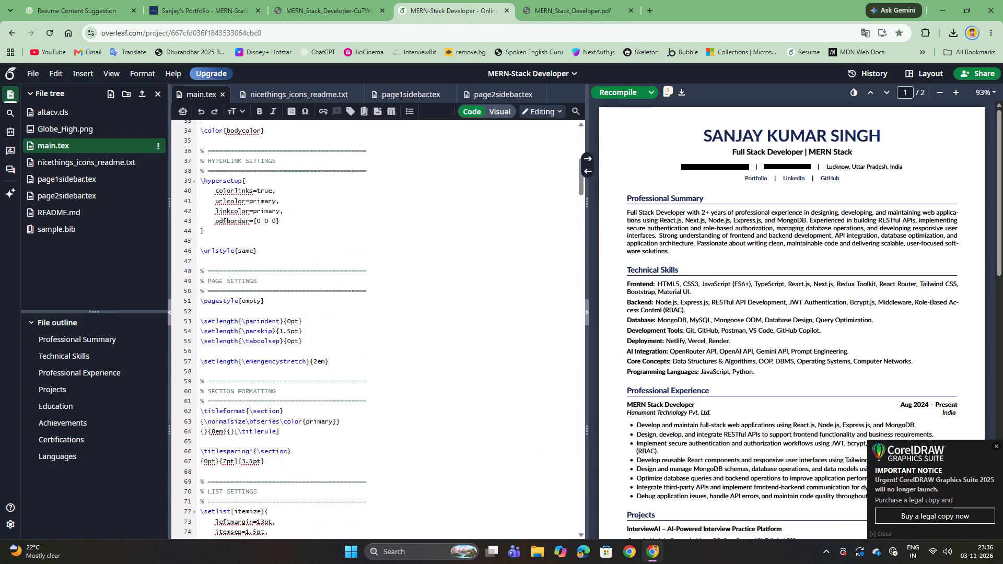
pyautogui.scroll(-4, 295, 341)
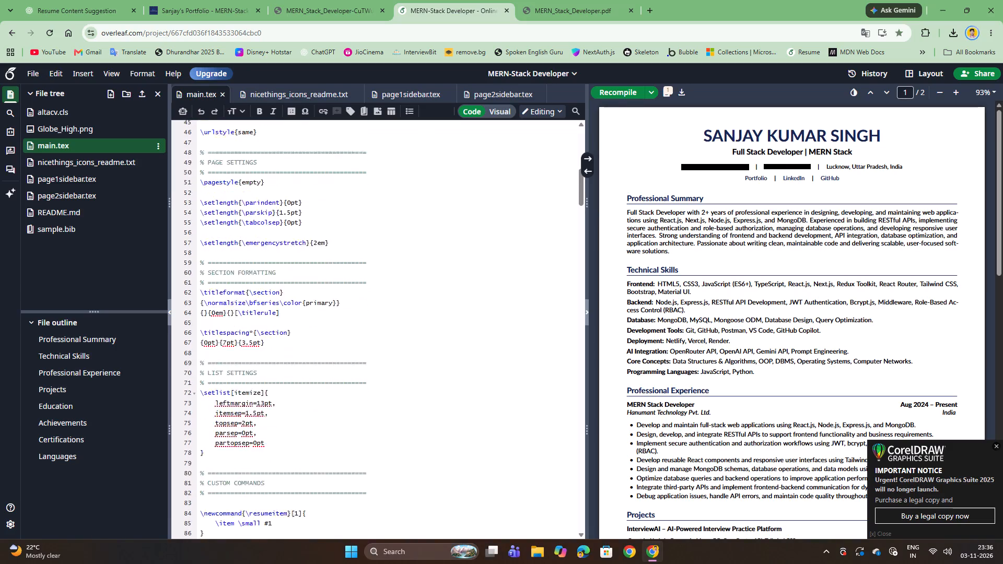
pyautogui.scroll(-6, 295, 349)
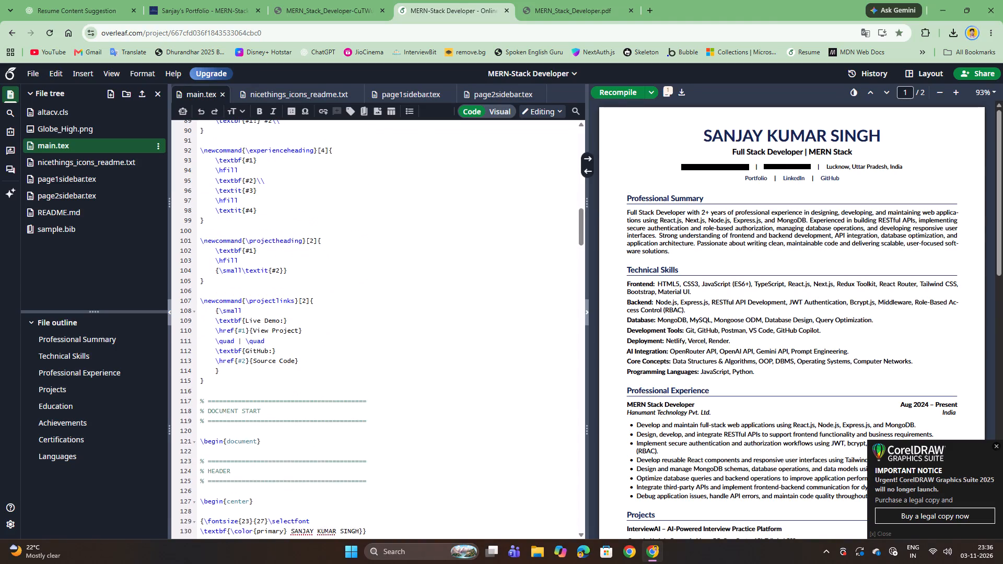
pyautogui.doubleClick(327, 352)
pyautogui.hotkey('ctrl', 's')
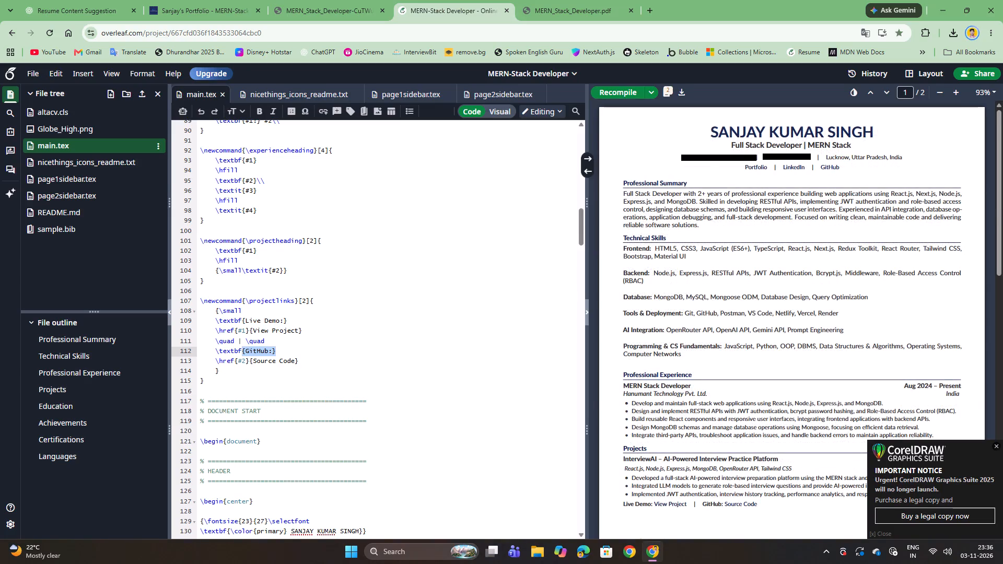
# Examine both pages of the recompiled resume preview, focusing on the blank area after the InterviewAI project.
pyautogui.scroll(-10, 765, 332)
pyautogui.scroll(7, 765, 332)
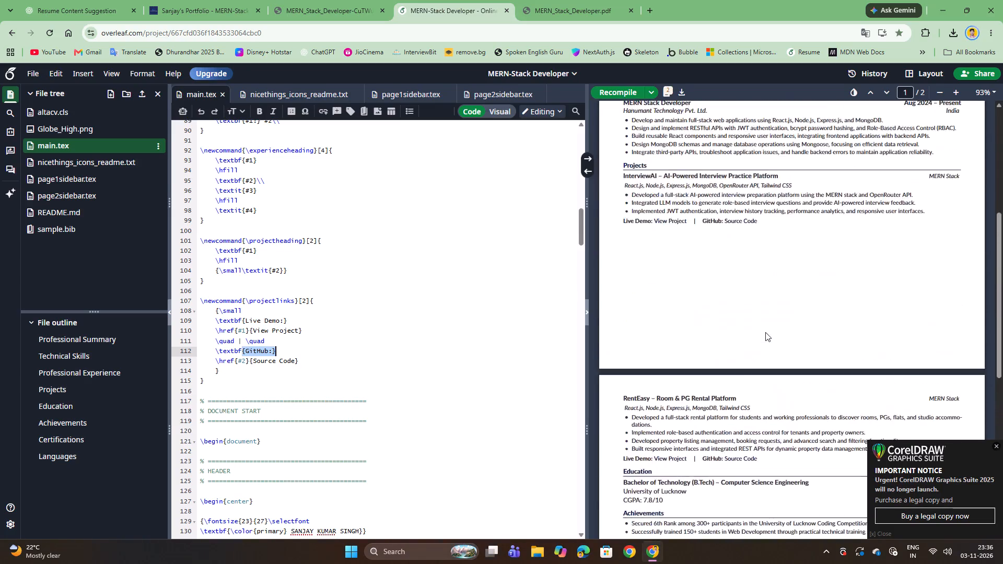
pyautogui.scroll(7, 765, 332)
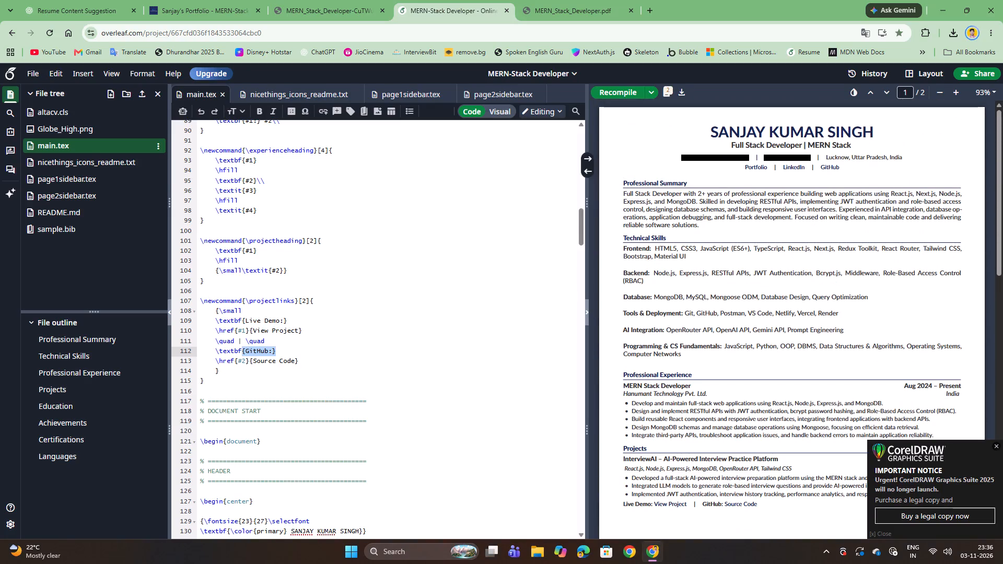
pyautogui.scroll(-4, 765, 332)
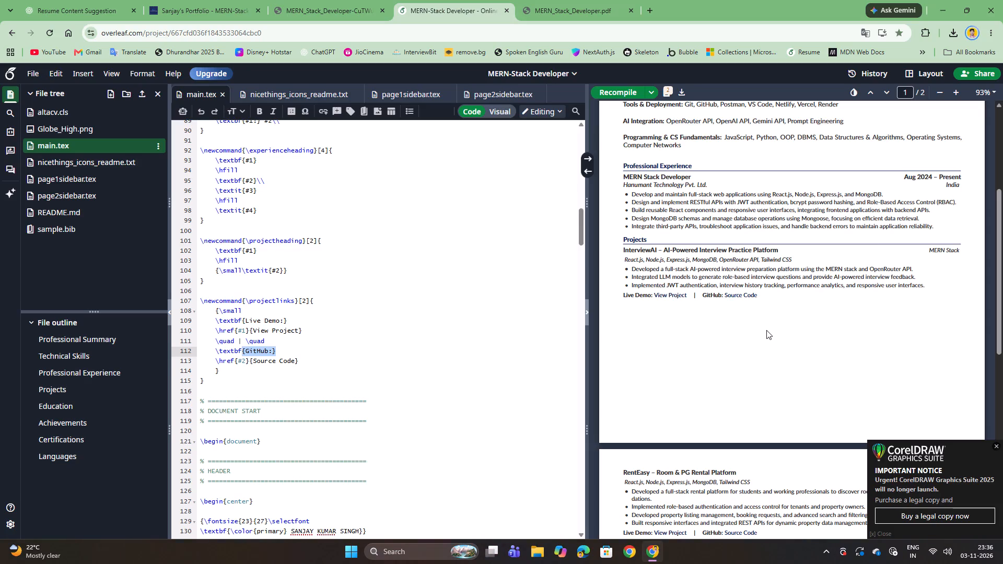
pyautogui.scroll(-5, 766, 330)
pyautogui.scroll(3, 766, 330)
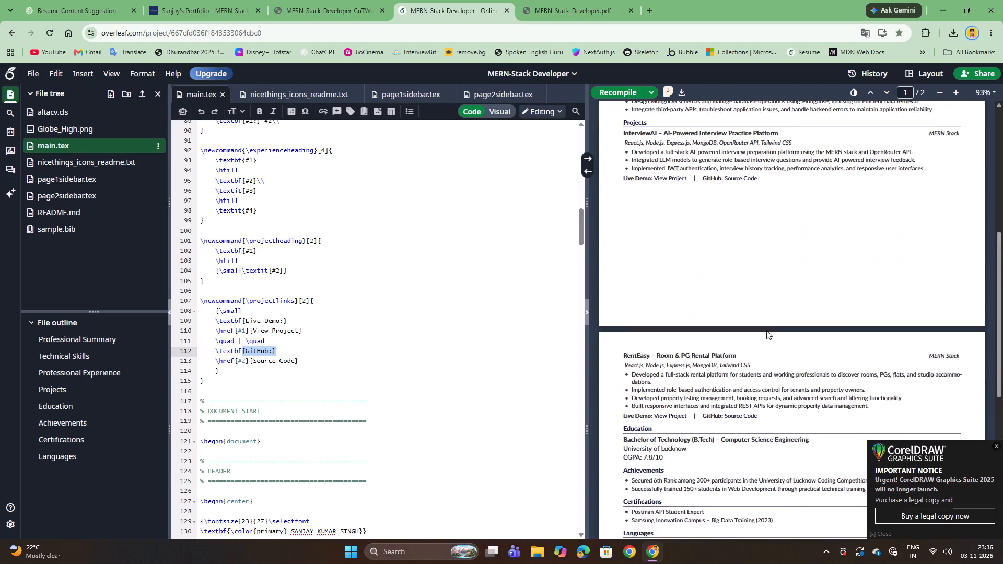
pyautogui.scroll(6, 766, 330)
pyautogui.scroll(-4, 766, 330)
pyautogui.moveTo(719, 347); pyautogui.dragTo(767, 436)
pyautogui.moveTo(660, 299); pyautogui.dragTo(738, 453)
# Look through main.tex from the hyperlink settings to the Education section, comparing it with the preview around the gap between the two projects.
pyautogui.moveTo(377, 336); pyautogui.dragTo(369, 338)
pyautogui.scroll(-2, 339, 349)
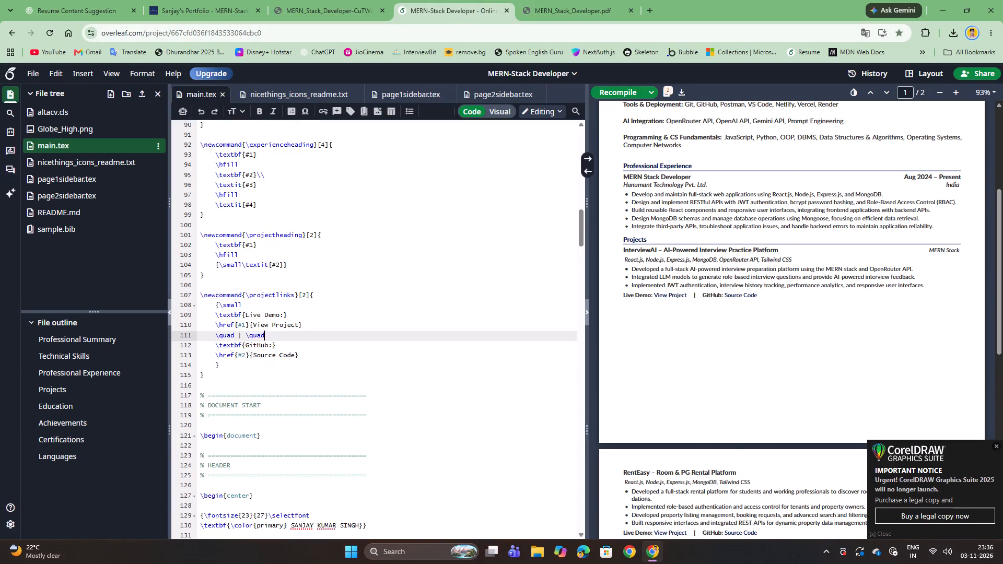
pyautogui.scroll(-2, 339, 349)
pyautogui.scroll(7, 337, 338)
pyautogui.scroll(4, 418, 366)
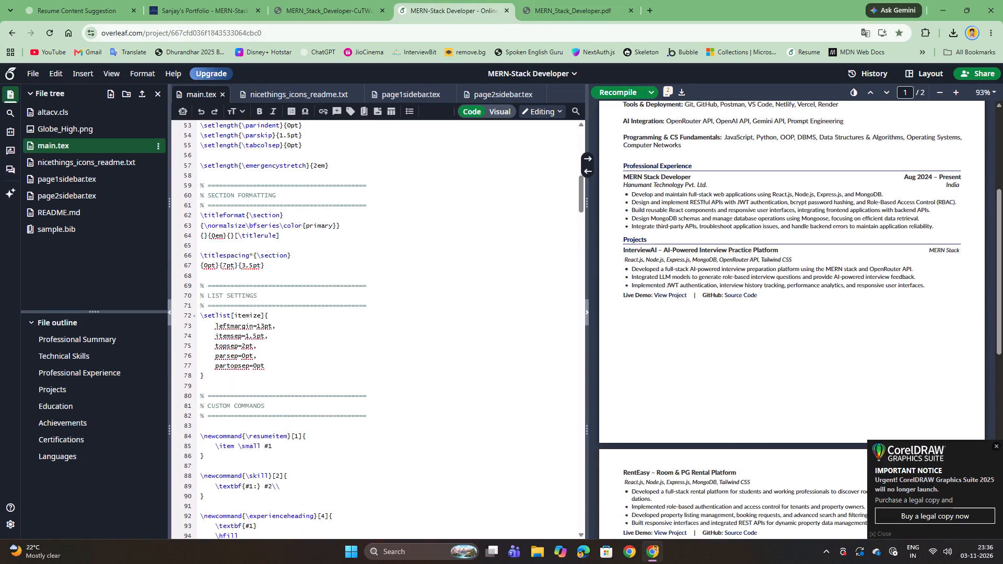
pyautogui.scroll(4, 424, 284)
pyautogui.scroll(5, 901, 290)
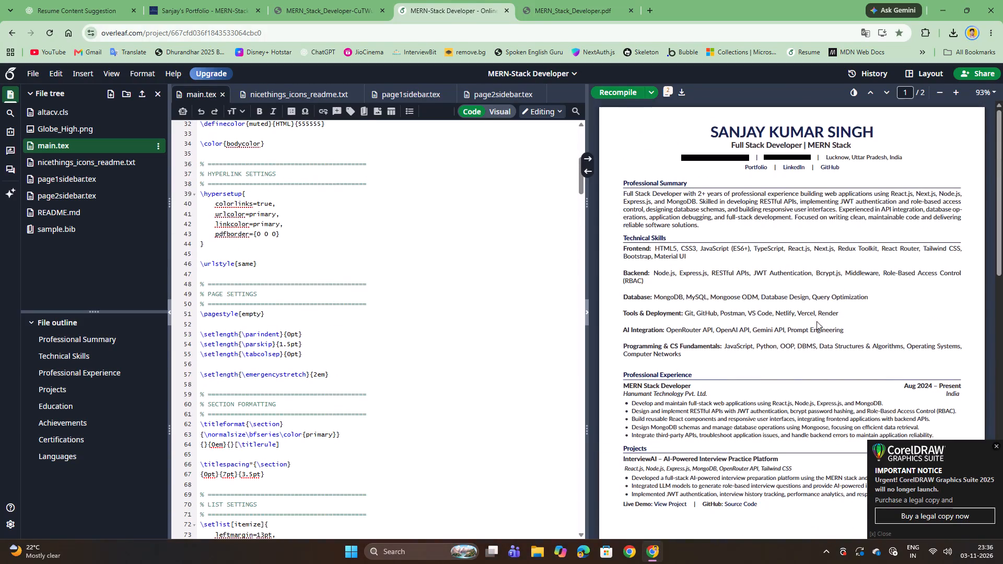
pyautogui.scroll(-6, 484, 334)
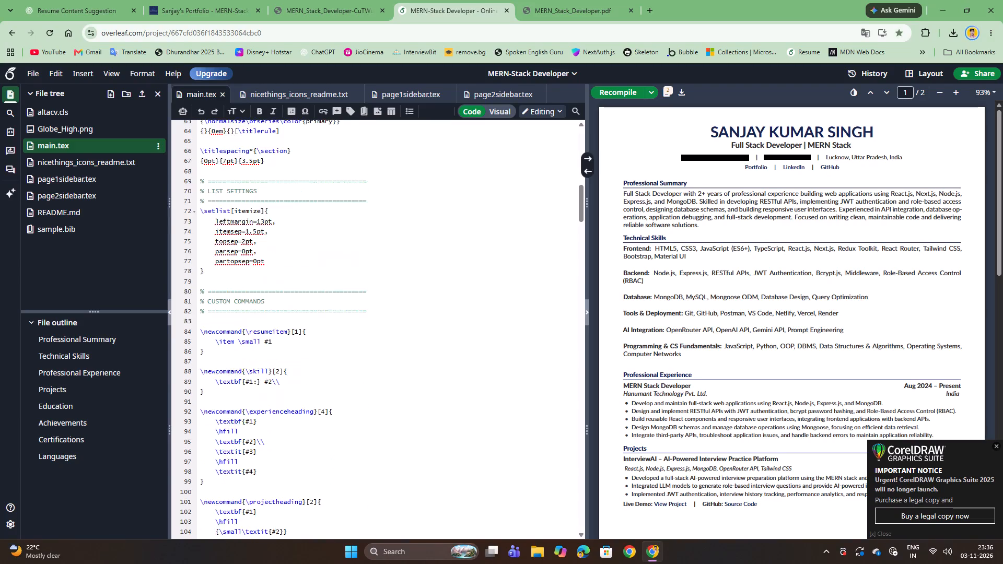
pyautogui.scroll(-10, 481, 336)
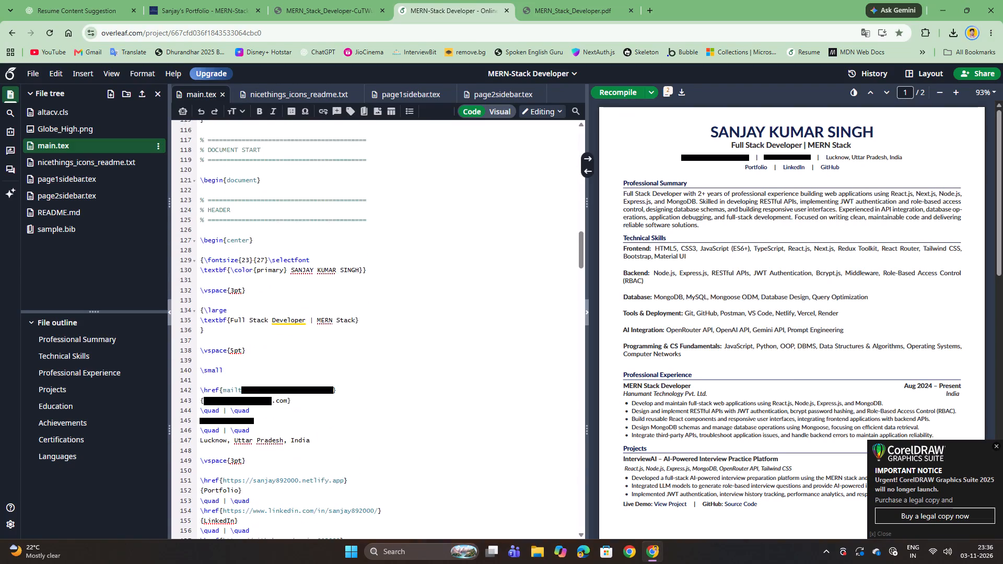
pyautogui.scroll(-14, 481, 336)
pyautogui.scroll(1, 477, 348)
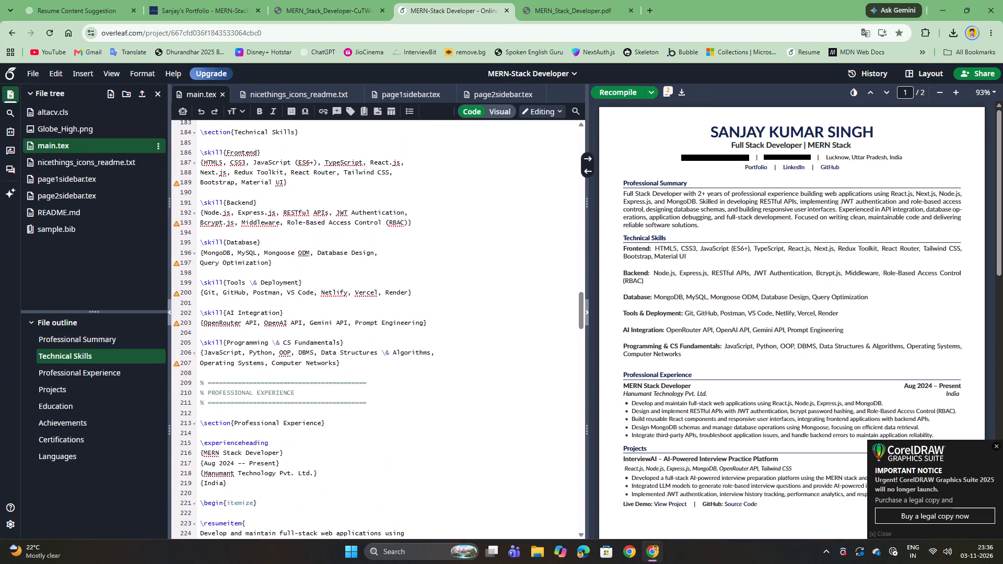
pyautogui.scroll(-15, 477, 348)
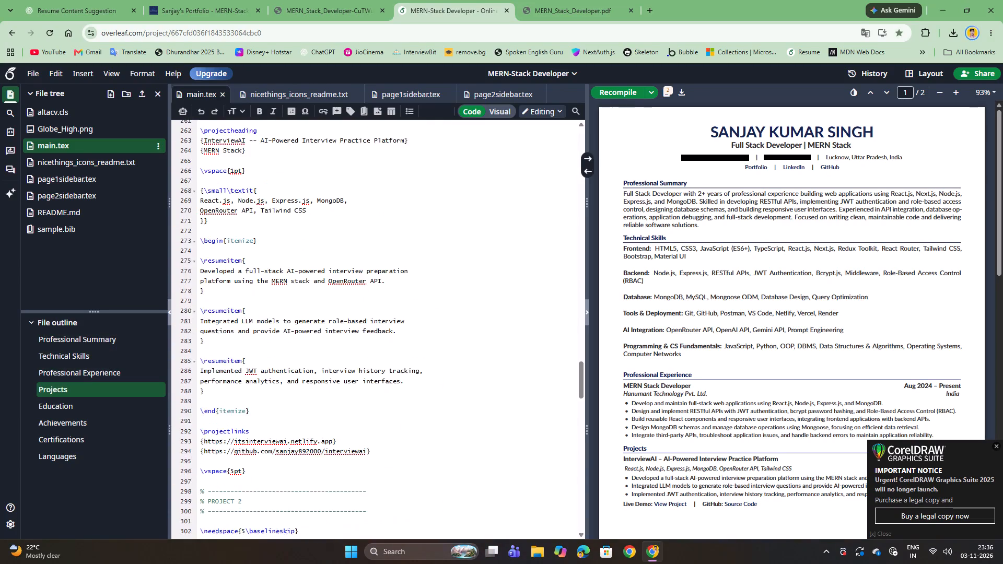
pyautogui.scroll(-5, 476, 350)
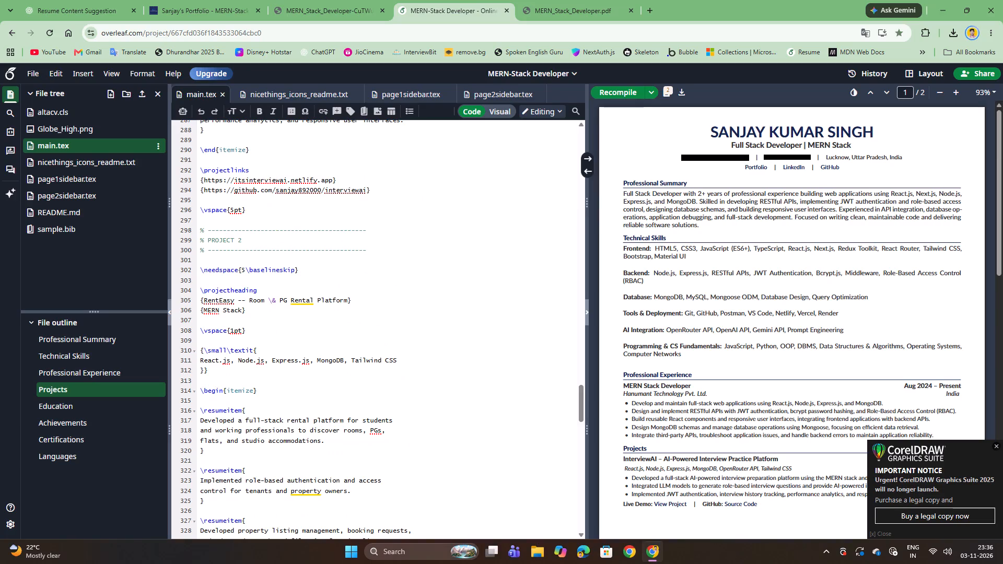
pyautogui.scroll(-4, 857, 409)
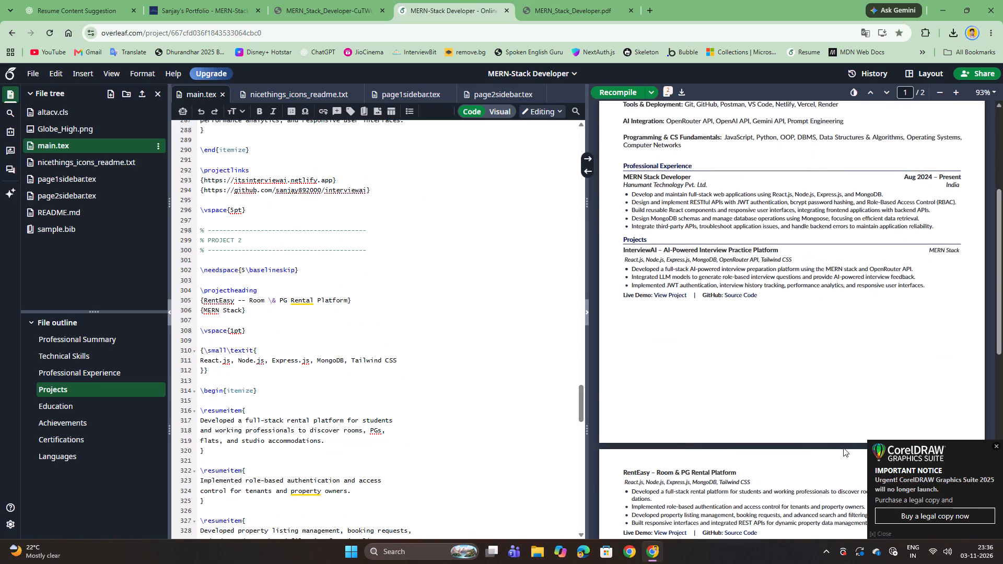
pyautogui.scroll(-5, 843, 450)
pyautogui.scroll(6, 843, 454)
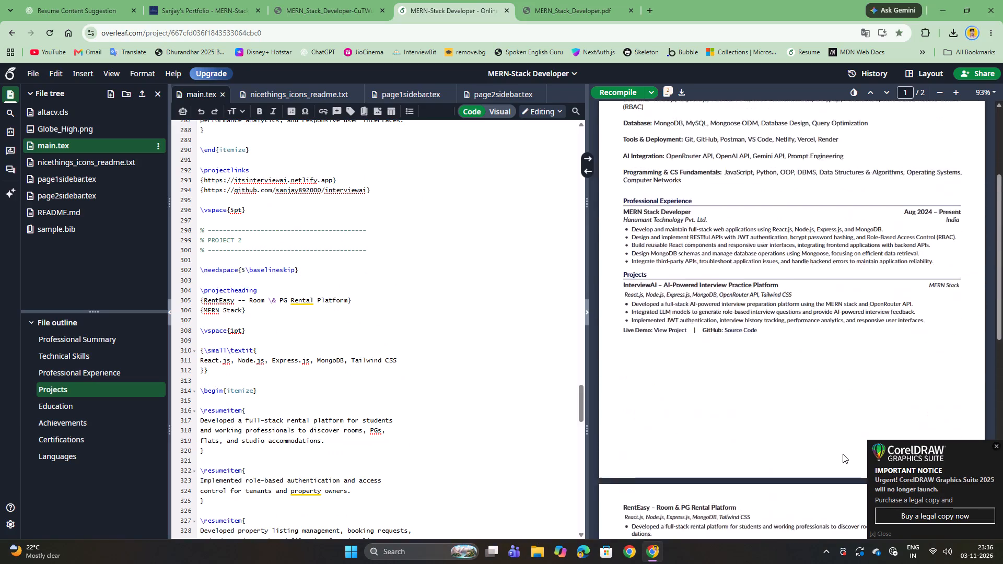
pyautogui.scroll(2, 843, 454)
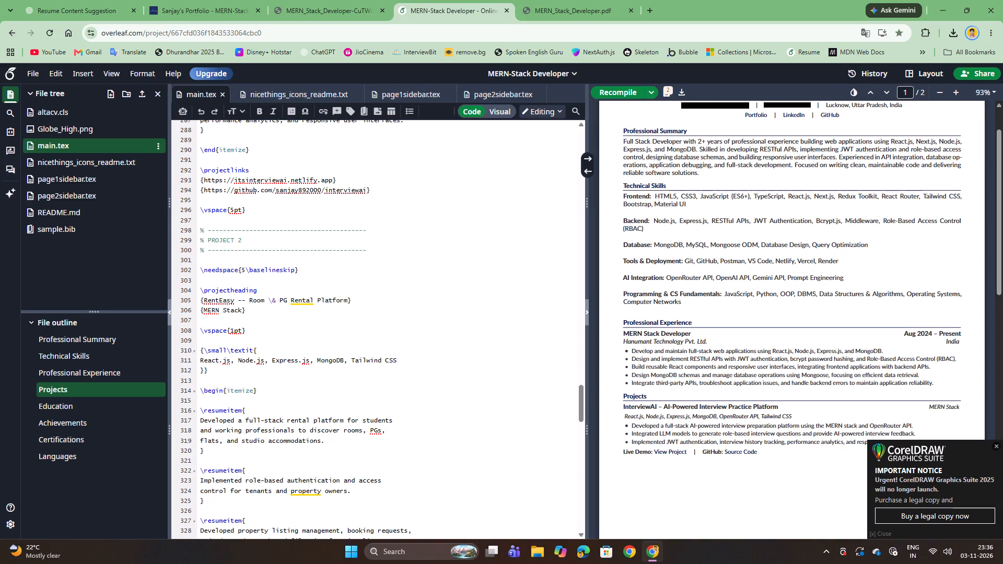
pyautogui.scroll(-6, 360, 285)
pyautogui.scroll(-4, 834, 387)
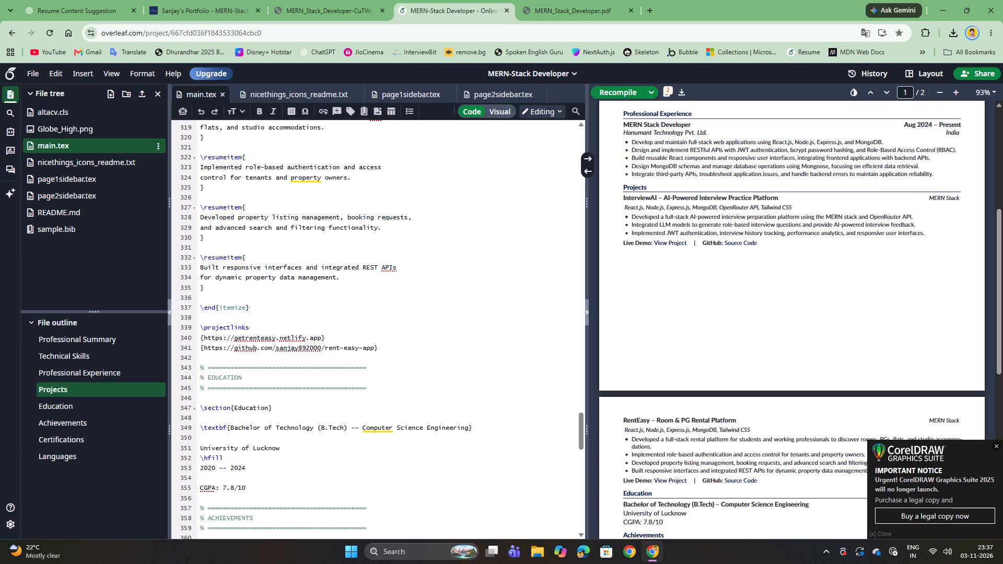
# Delete the \needspace{5\baselineskip} line before the RentEasy project heading in main.tex and recompile the resume.
pyautogui.click(253, 310)
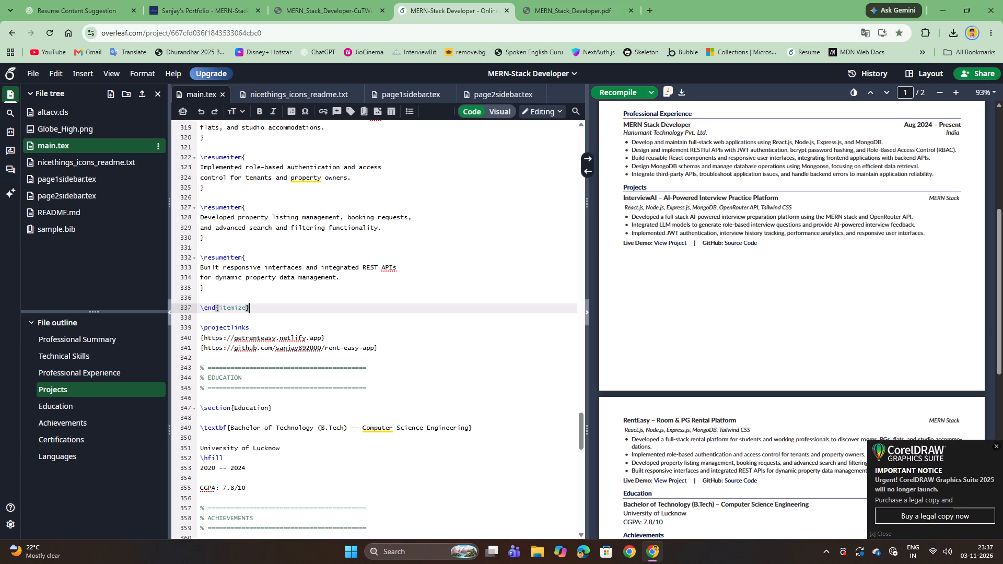
pyautogui.scroll(5, 357, 424)
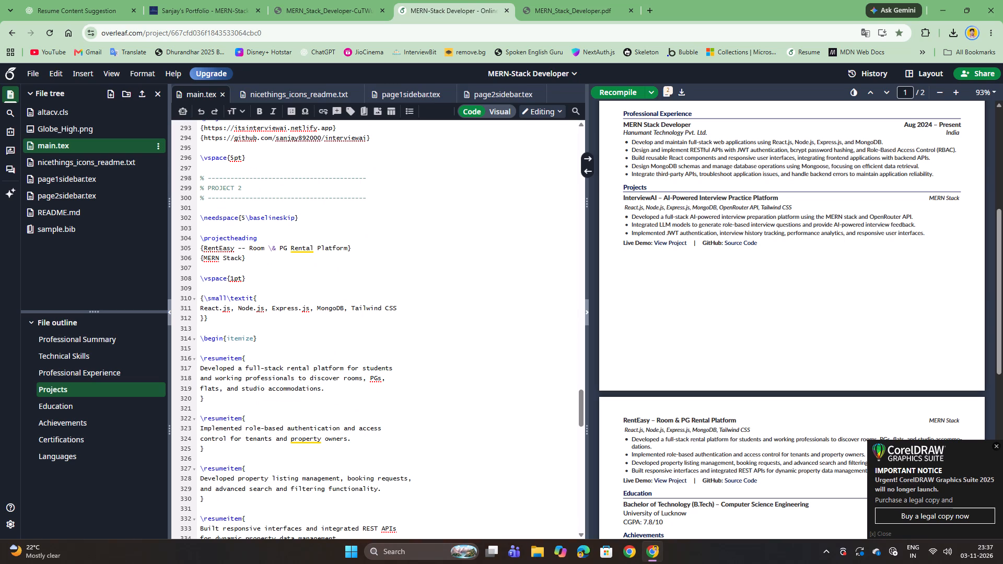
pyautogui.scroll(4, 356, 434)
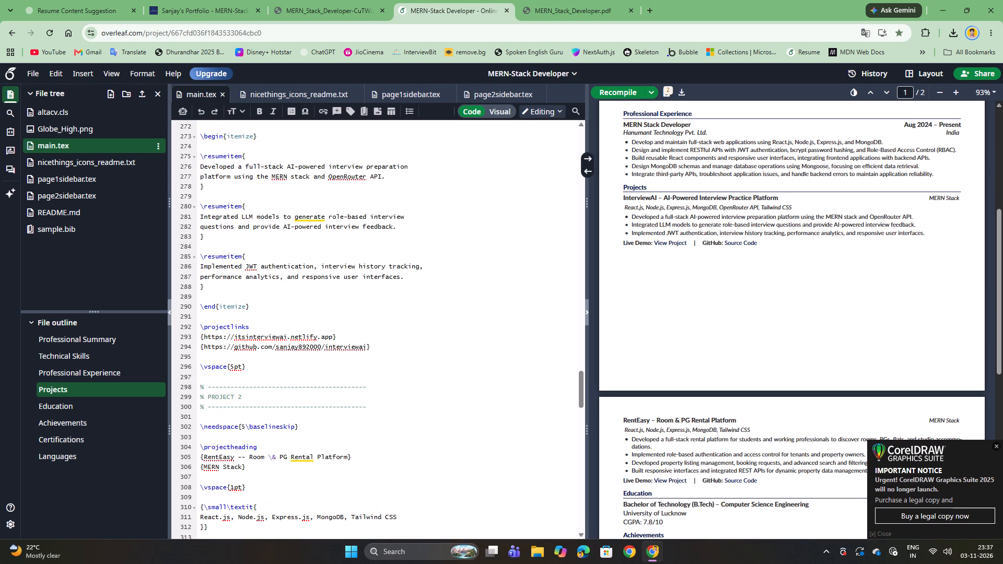
pyautogui.click(313, 431)
pyautogui.moveTo(319, 429); pyautogui.dragTo(131, 417)
pyautogui.press('BackSpace')
pyautogui.press('BackSpace')
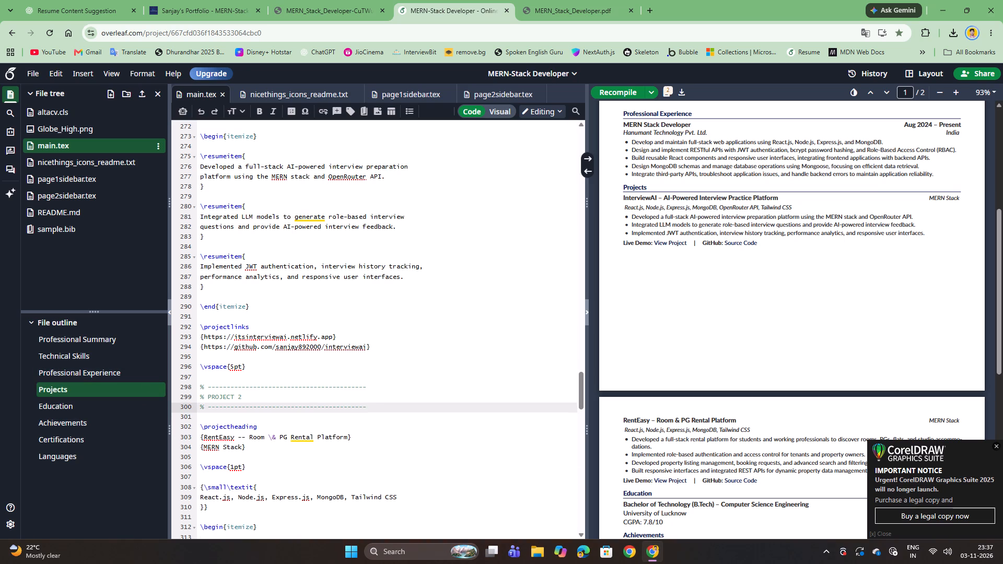
pyautogui.hotkey('ctrl', 's')
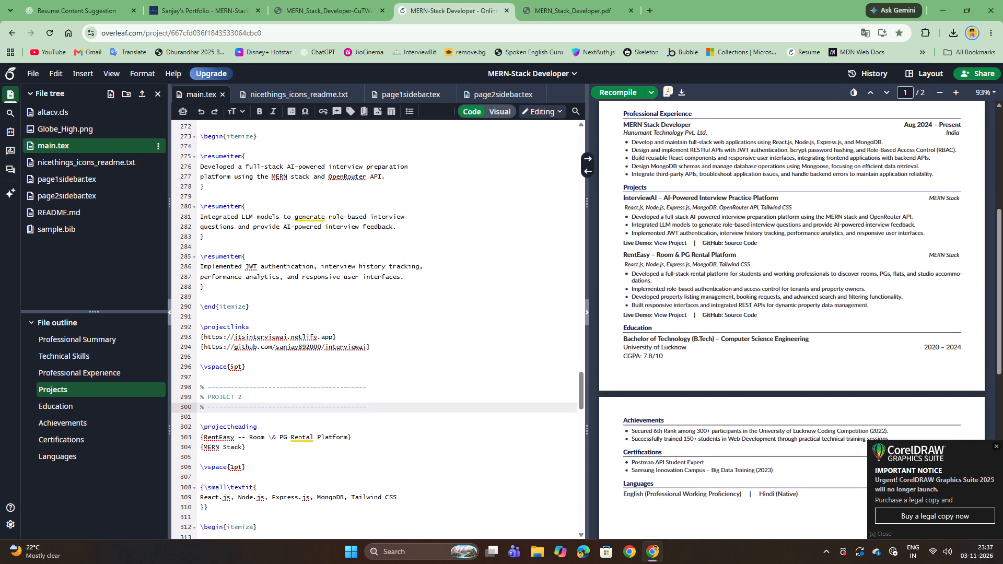
# Set the \vspace between the InterviewAI project links and the PROJECT 2 comment to 10pt and recompile.
pyautogui.scroll(1, 426, 409)
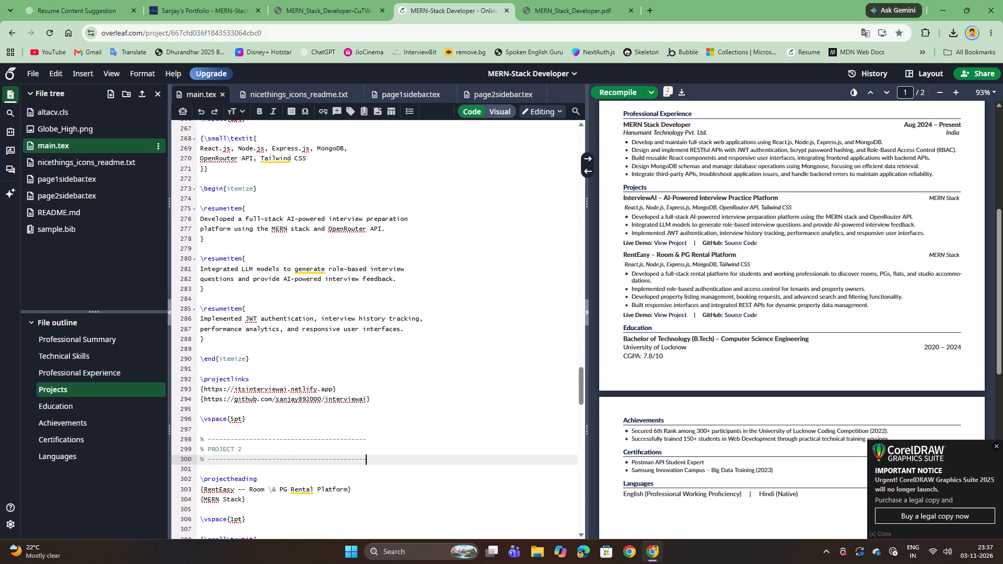
pyautogui.click(280, 427)
pyautogui.click(232, 421)
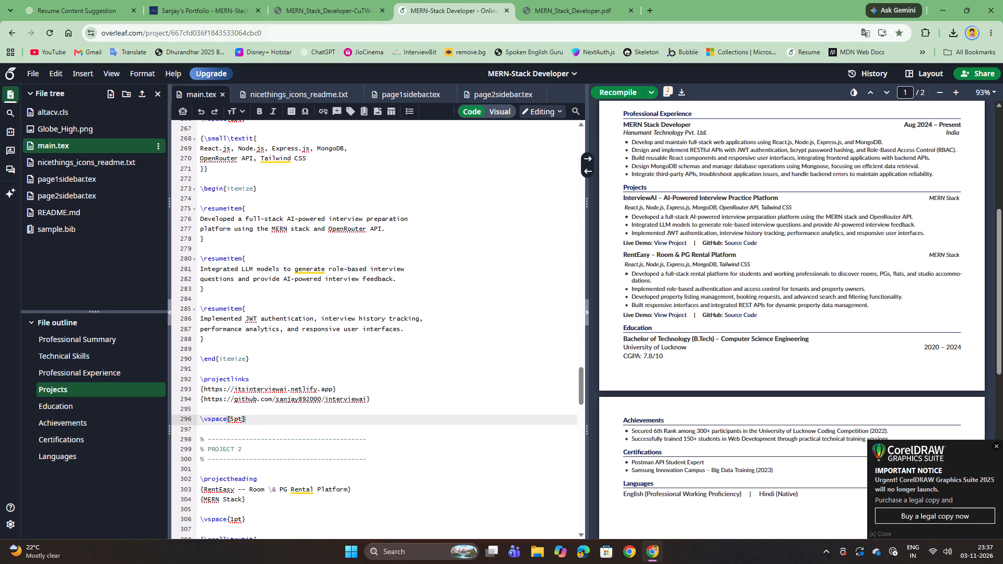
pyautogui.press('Delete')
pyautogui.write('10')
pyautogui.hotkey('ctrl', 's')
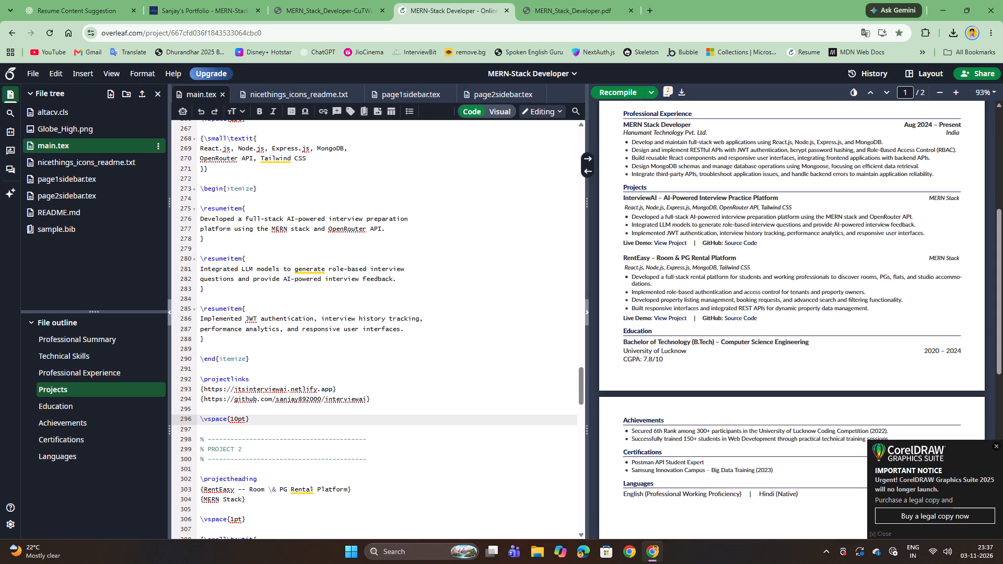
# Check the spacing and page layout of the recompiled resume across both pages of the preview.
pyautogui.scroll(1, 275, 367)
pyautogui.scroll(2, 733, 419)
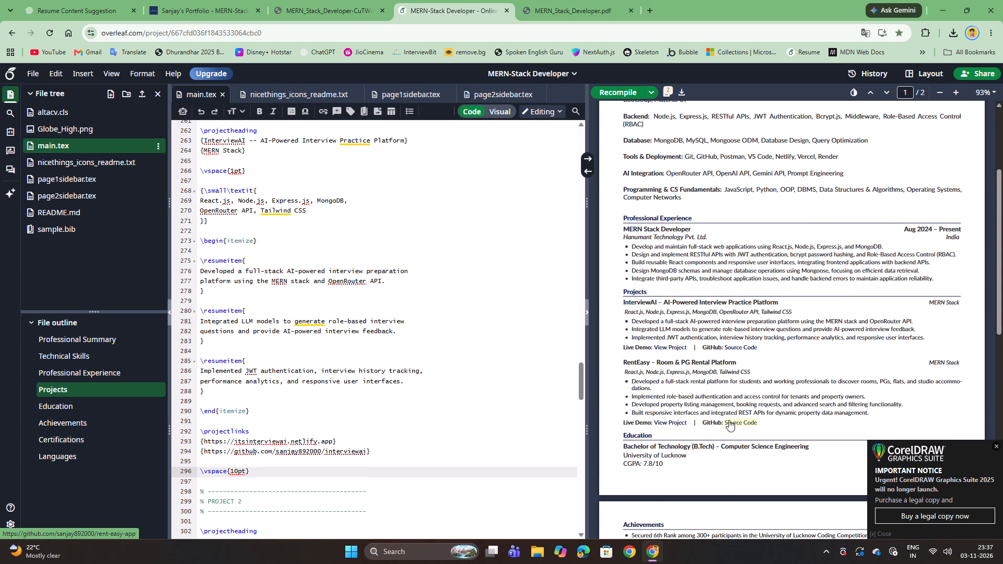
pyautogui.scroll(-2, 729, 420)
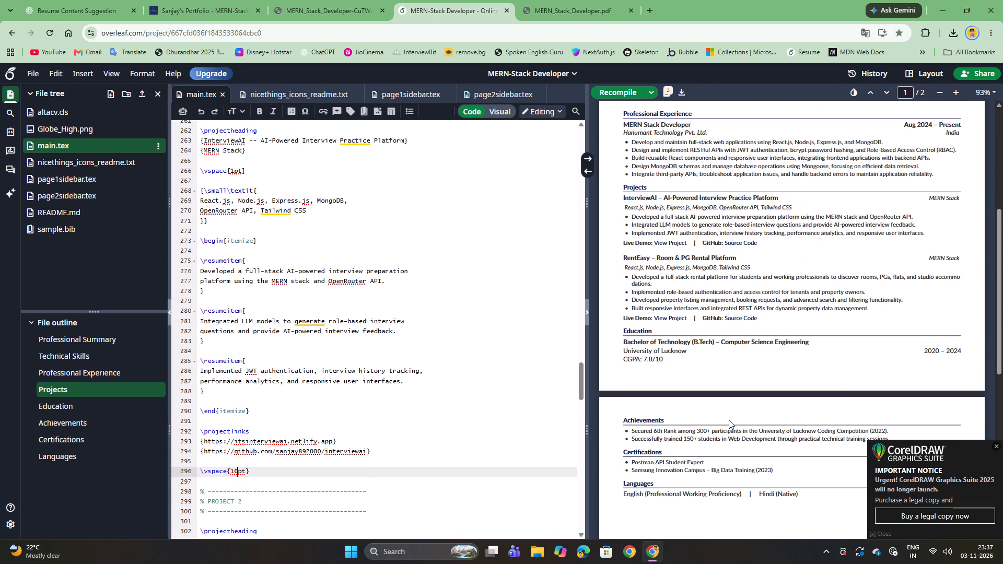
pyautogui.scroll(-2, 729, 420)
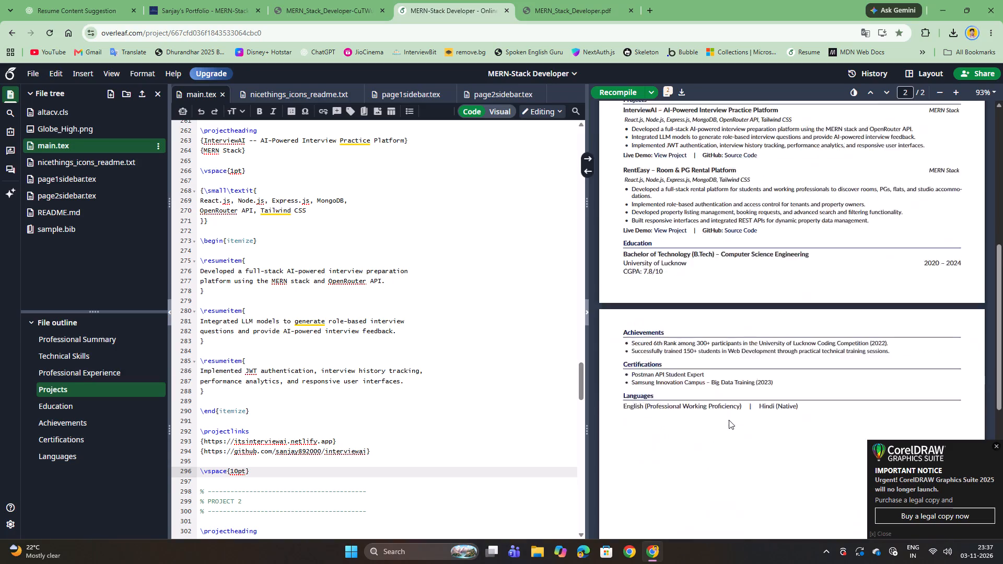
pyautogui.scroll(-1, 729, 420)
pyautogui.scroll(9, 729, 420)
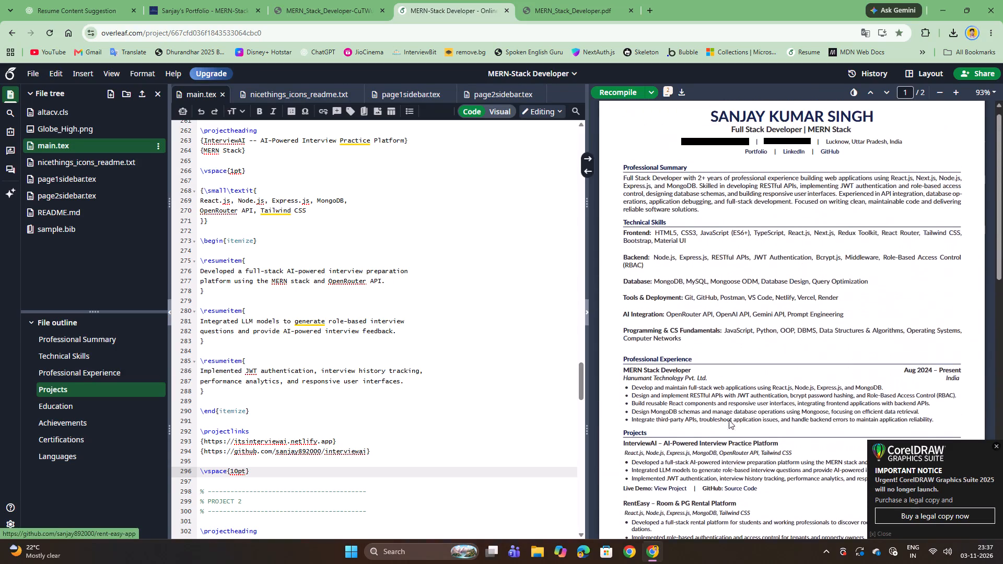
# Look back through main.tex from the Projects section up to the section formatting and list settings that control the resume's spacing.
pyautogui.scroll(2, 400, 340)
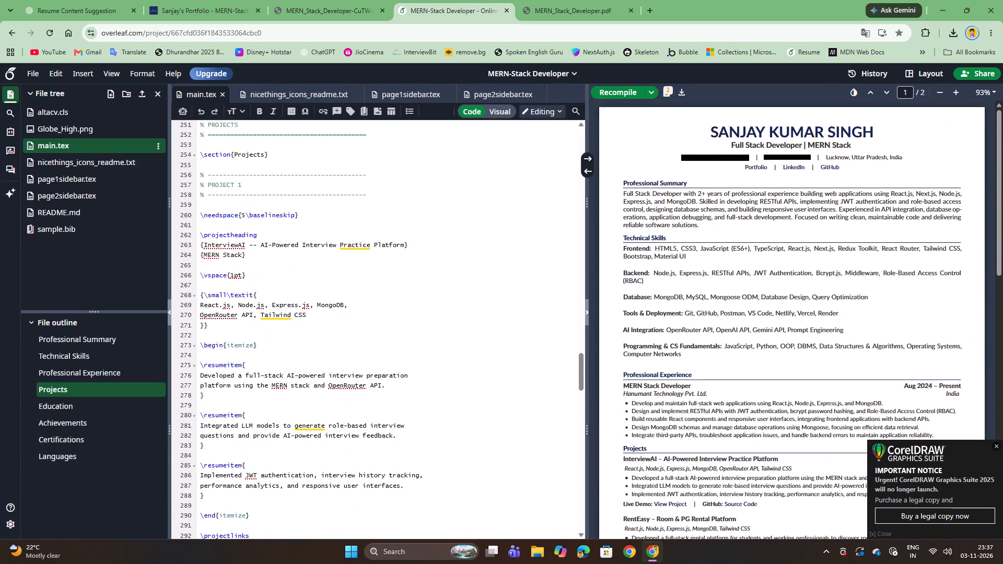
pyautogui.scroll(7, 396, 343)
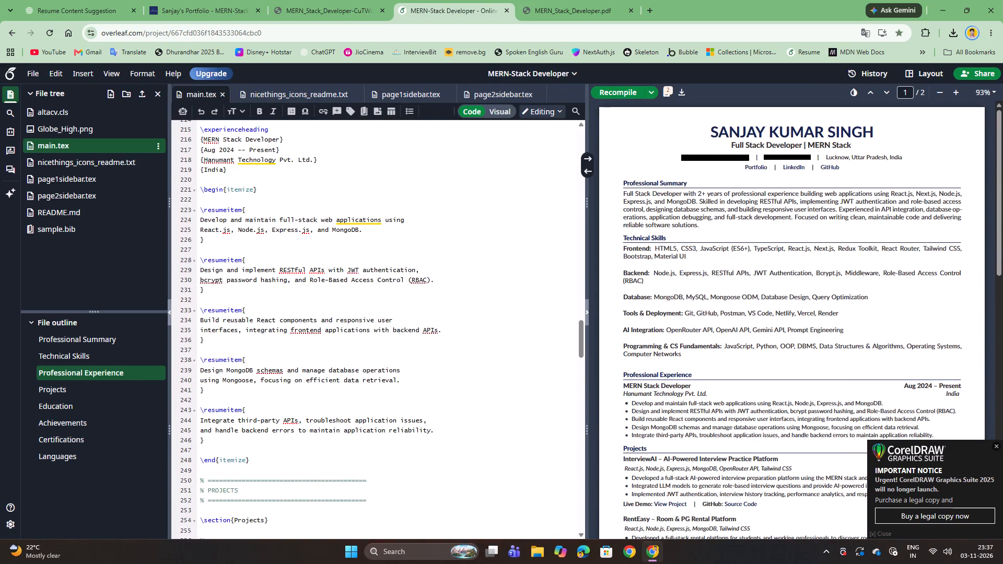
pyautogui.scroll(2, 396, 343)
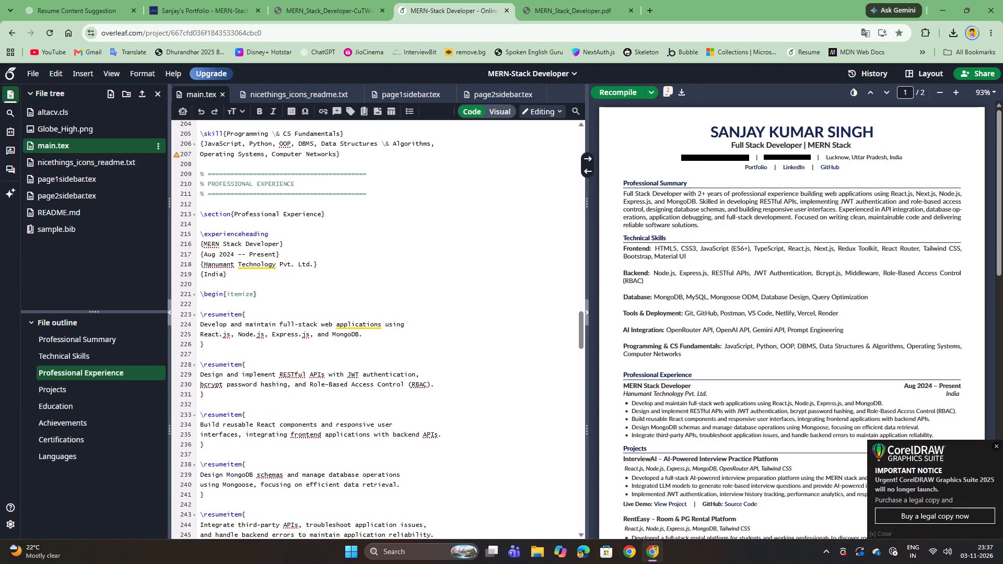
pyautogui.scroll(4, 396, 343)
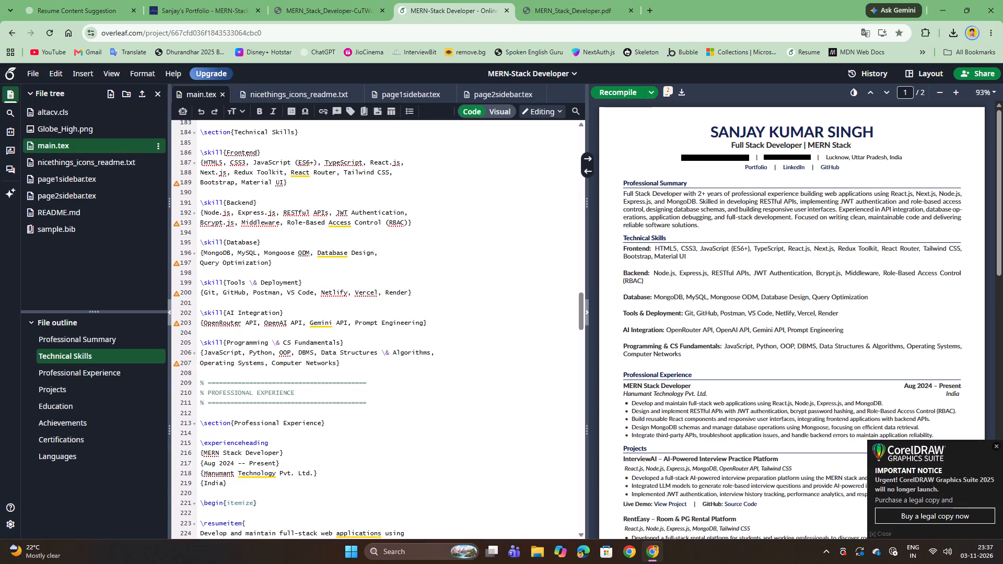
pyautogui.scroll(3, 396, 352)
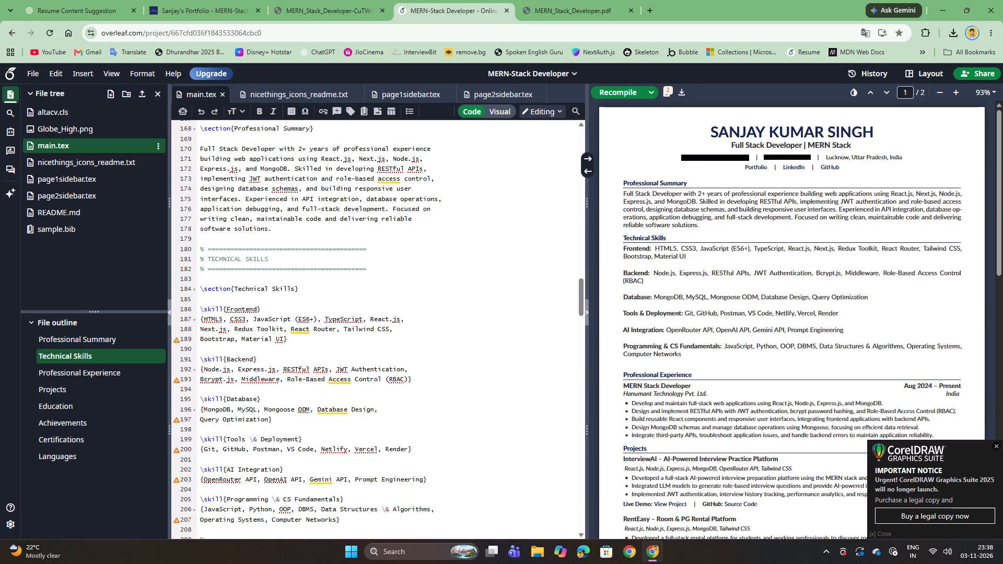
pyautogui.scroll(6, 384, 412)
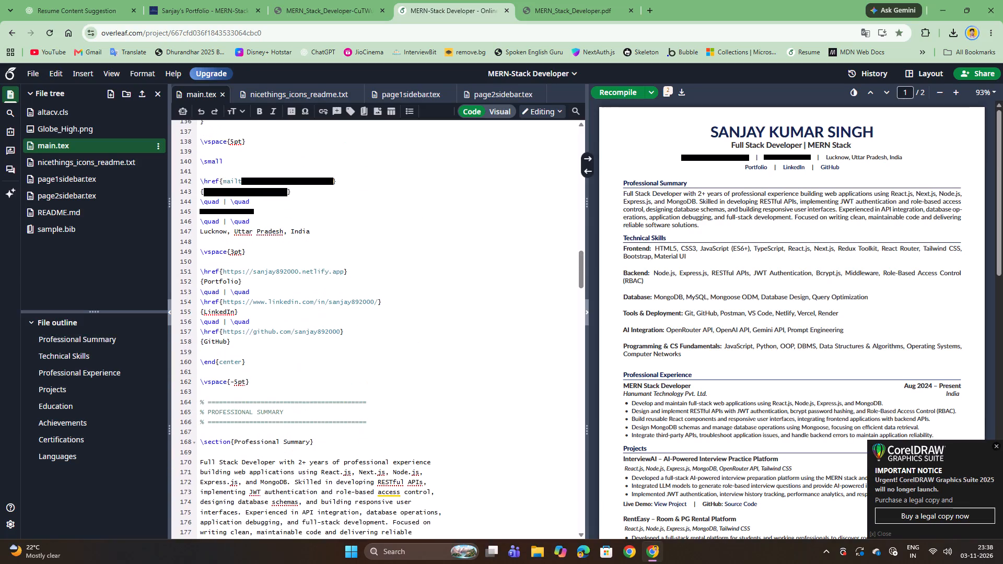
pyautogui.scroll(5, 386, 419)
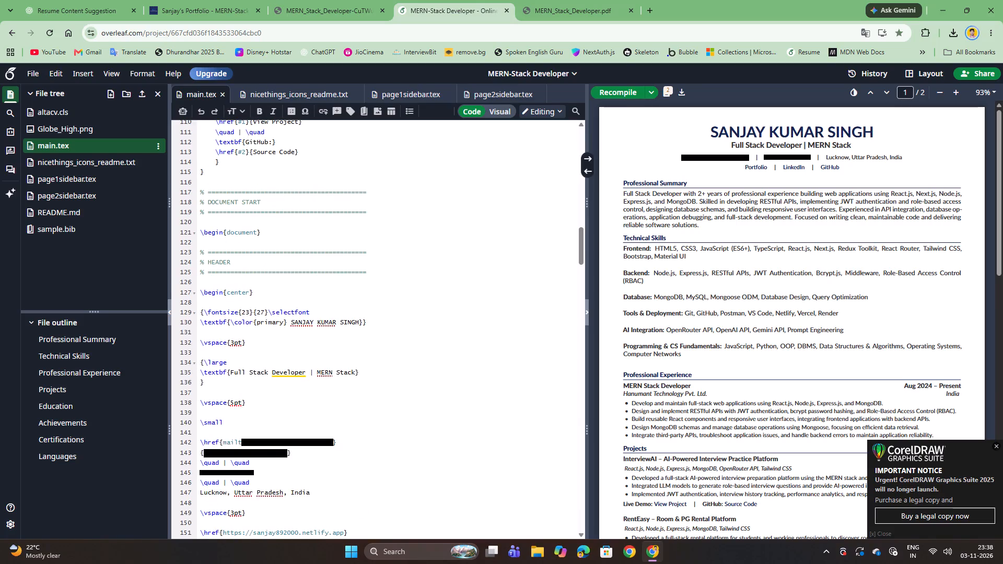
pyautogui.scroll(3, 292, 352)
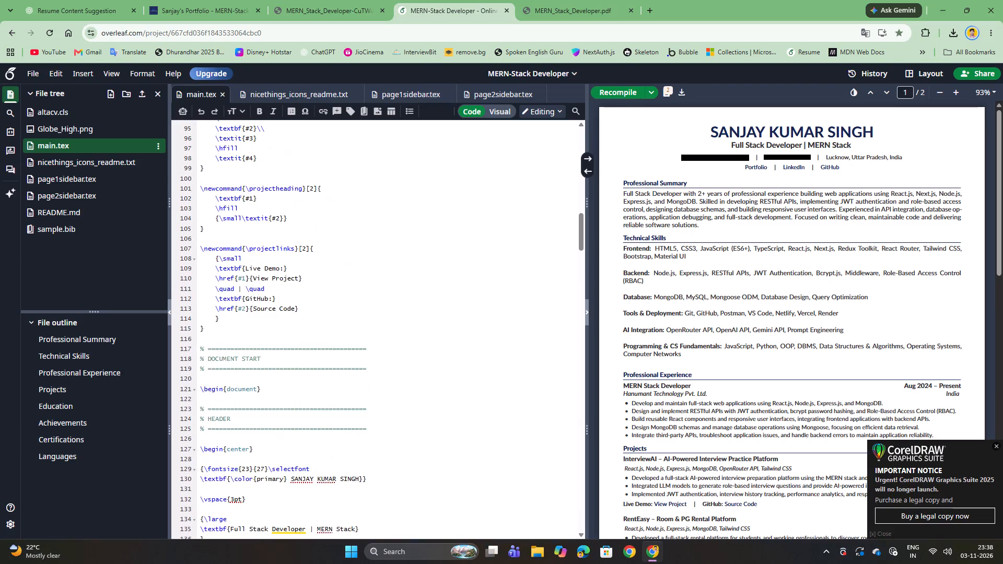
pyautogui.scroll(1, 294, 350)
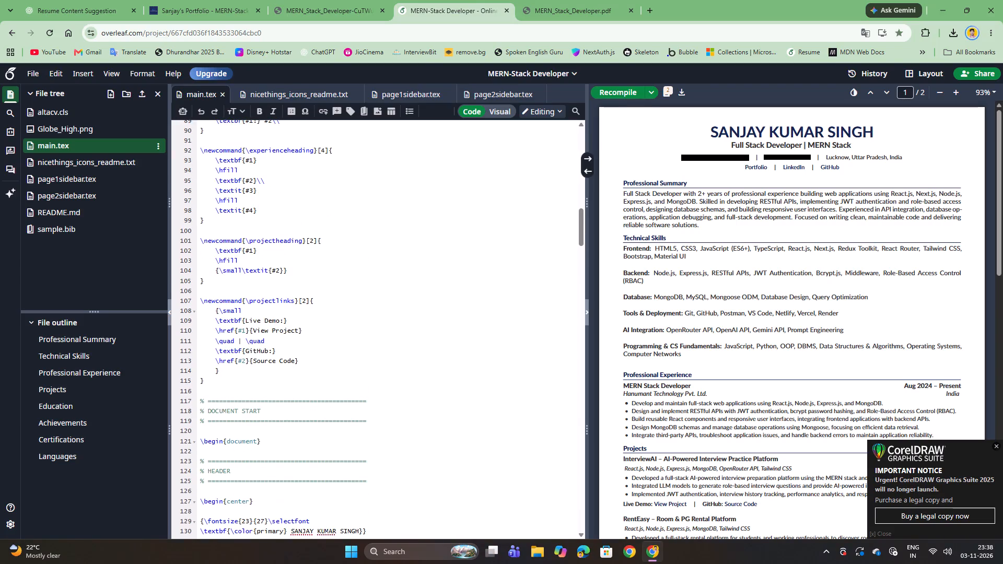
pyautogui.scroll(1, 294, 350)
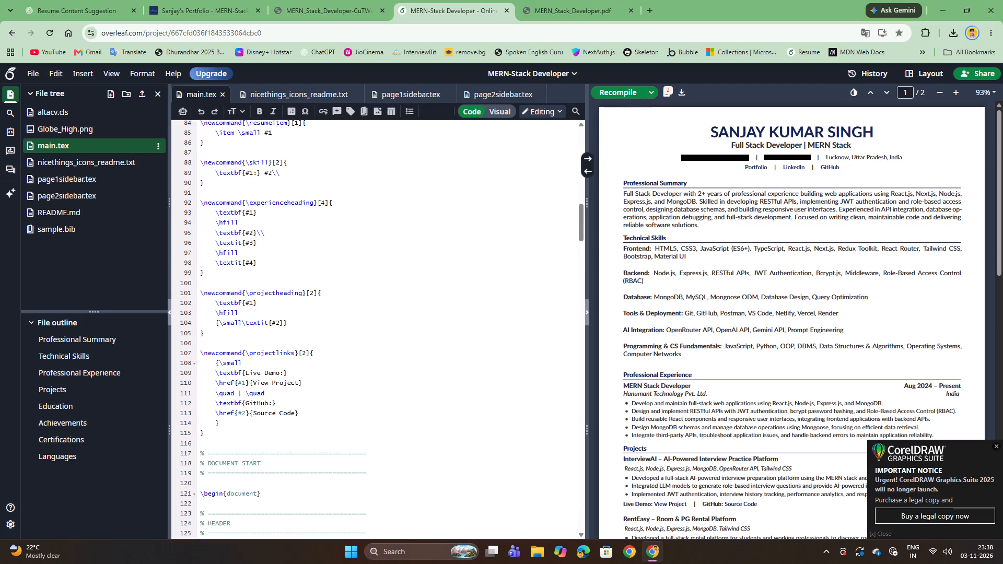
pyautogui.scroll(1, 294, 350)
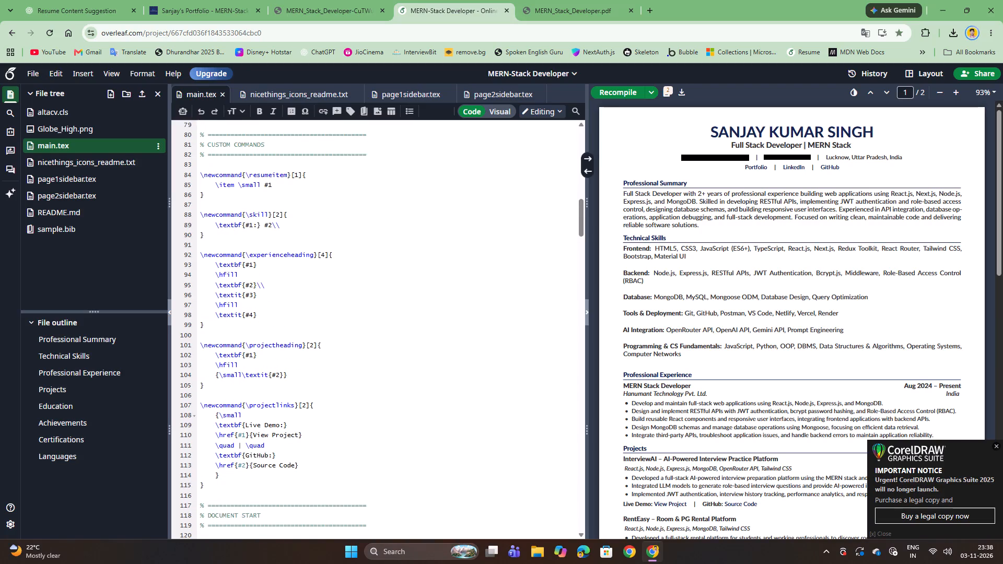
pyautogui.scroll(1, 293, 335)
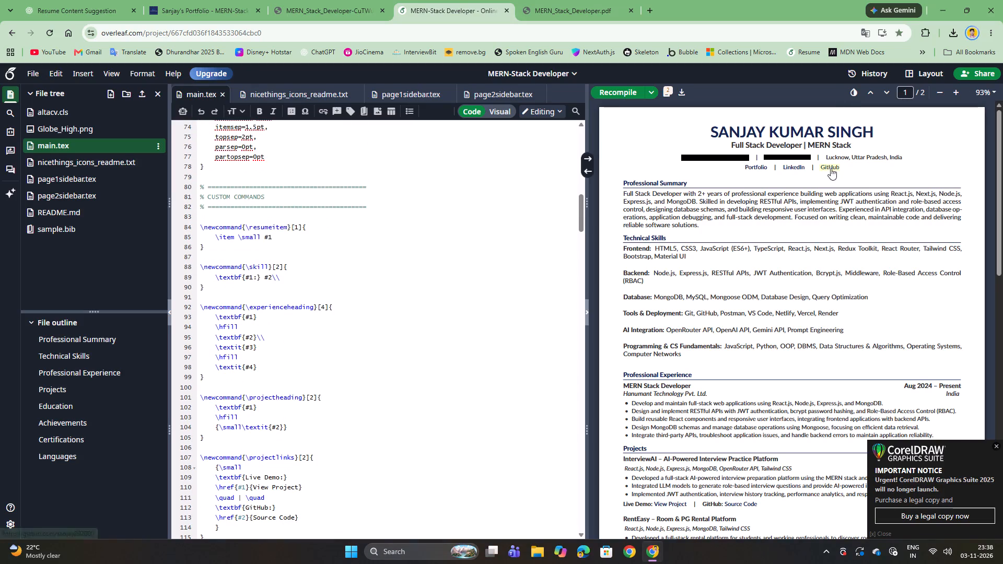
pyautogui.scroll(3, 228, 313)
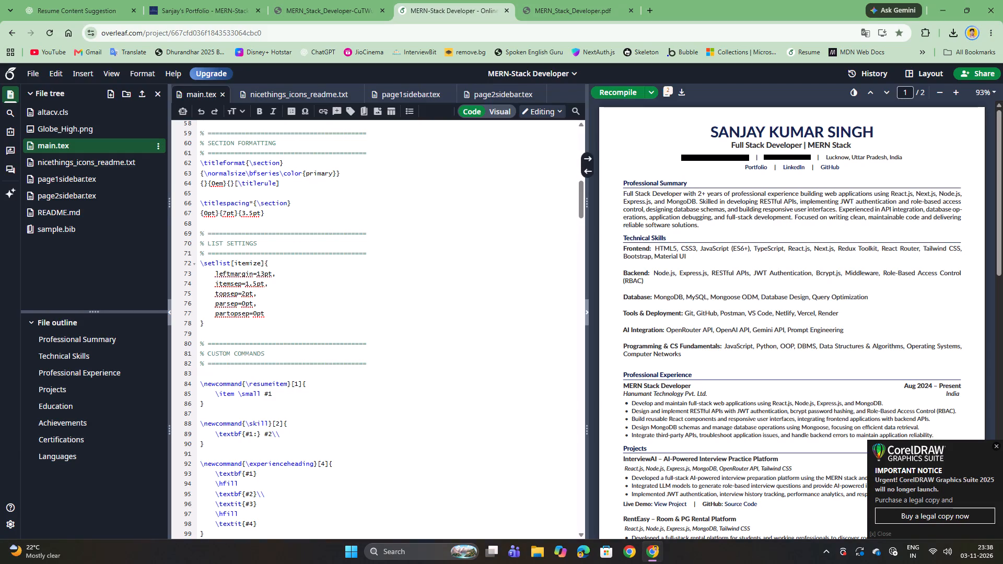
pyautogui.scroll(1, 322, 323)
pyautogui.scroll(-1, 322, 323)
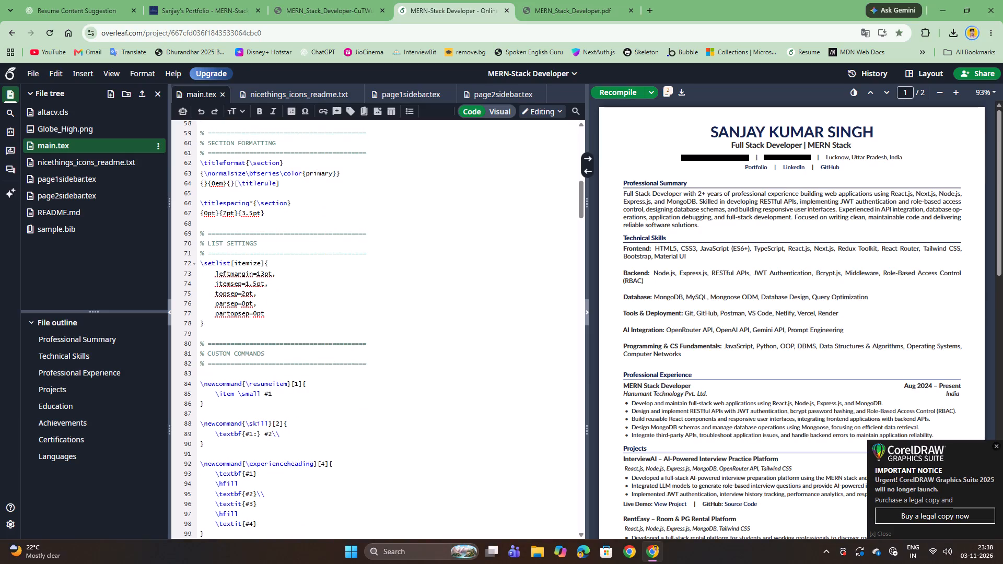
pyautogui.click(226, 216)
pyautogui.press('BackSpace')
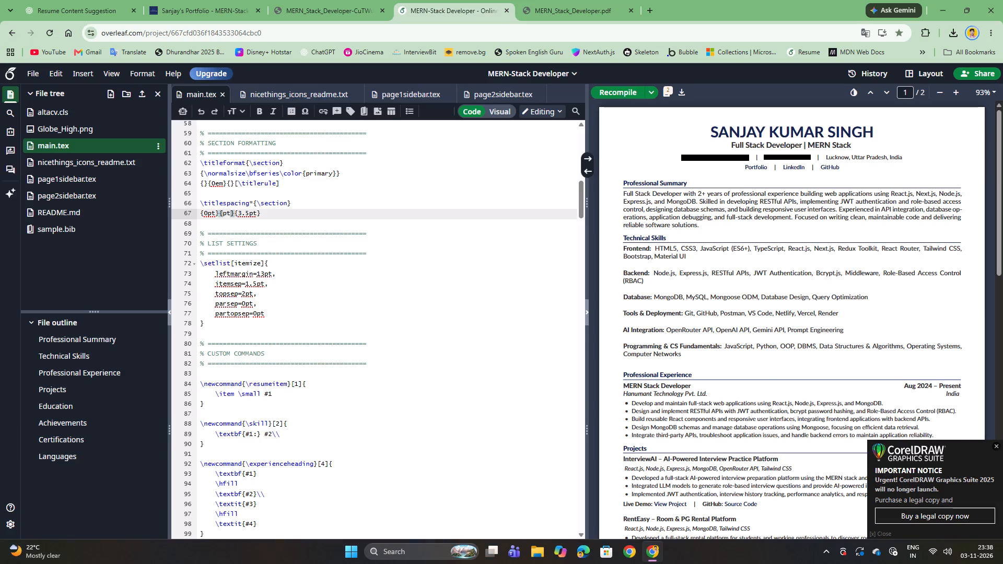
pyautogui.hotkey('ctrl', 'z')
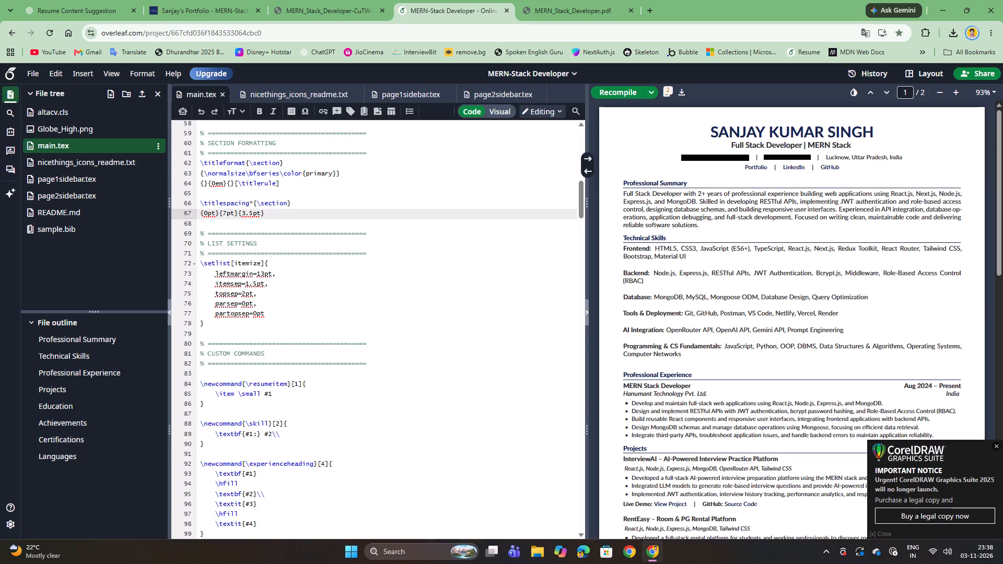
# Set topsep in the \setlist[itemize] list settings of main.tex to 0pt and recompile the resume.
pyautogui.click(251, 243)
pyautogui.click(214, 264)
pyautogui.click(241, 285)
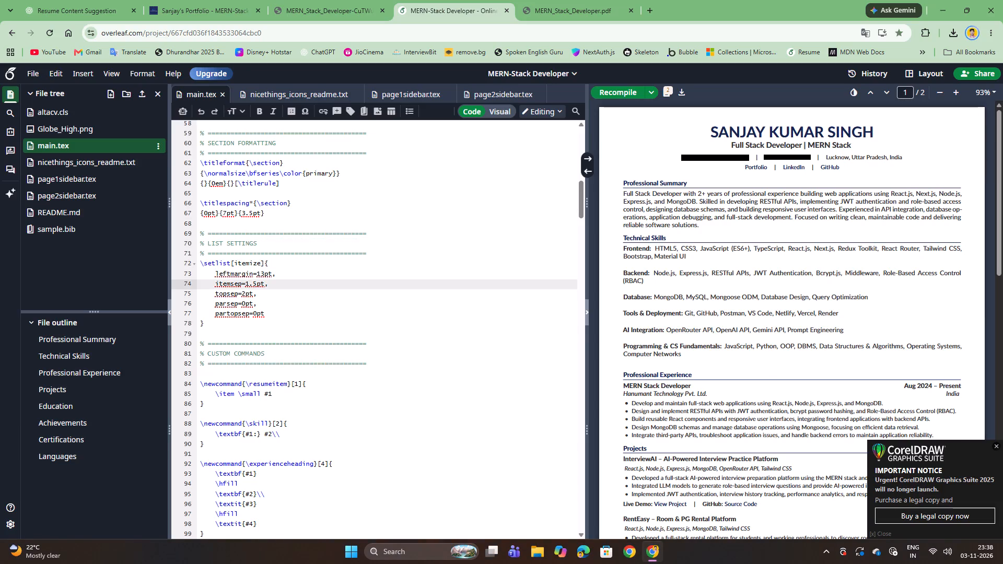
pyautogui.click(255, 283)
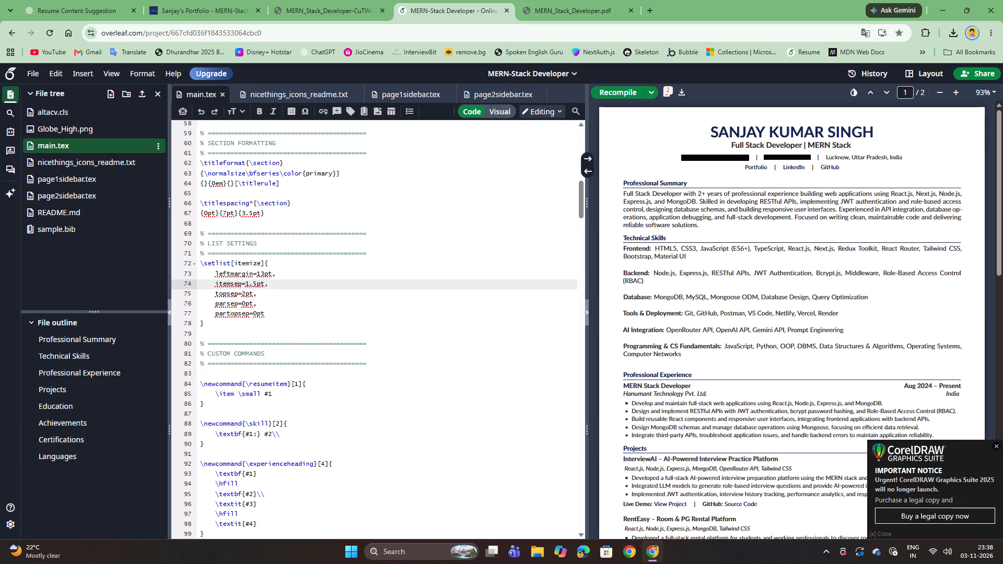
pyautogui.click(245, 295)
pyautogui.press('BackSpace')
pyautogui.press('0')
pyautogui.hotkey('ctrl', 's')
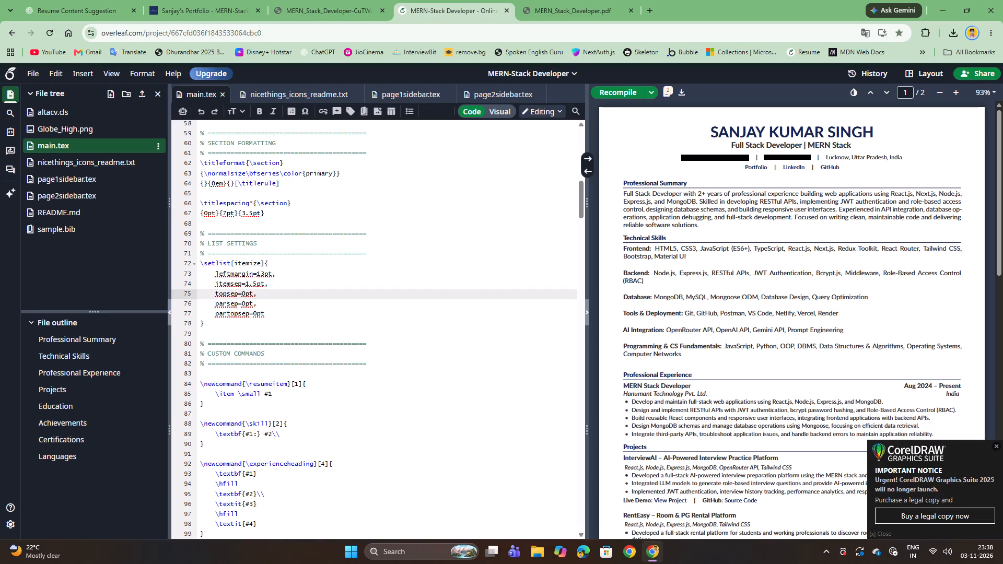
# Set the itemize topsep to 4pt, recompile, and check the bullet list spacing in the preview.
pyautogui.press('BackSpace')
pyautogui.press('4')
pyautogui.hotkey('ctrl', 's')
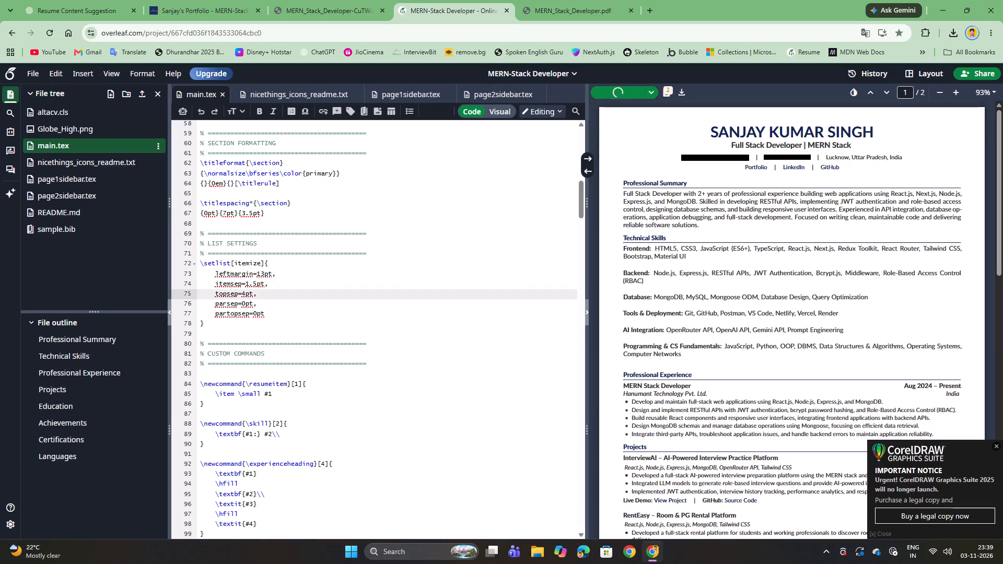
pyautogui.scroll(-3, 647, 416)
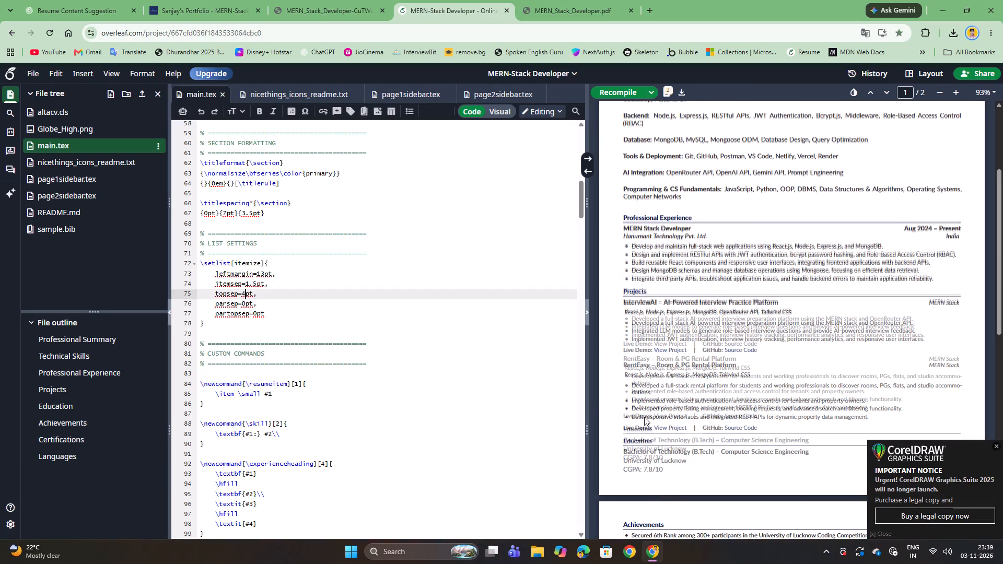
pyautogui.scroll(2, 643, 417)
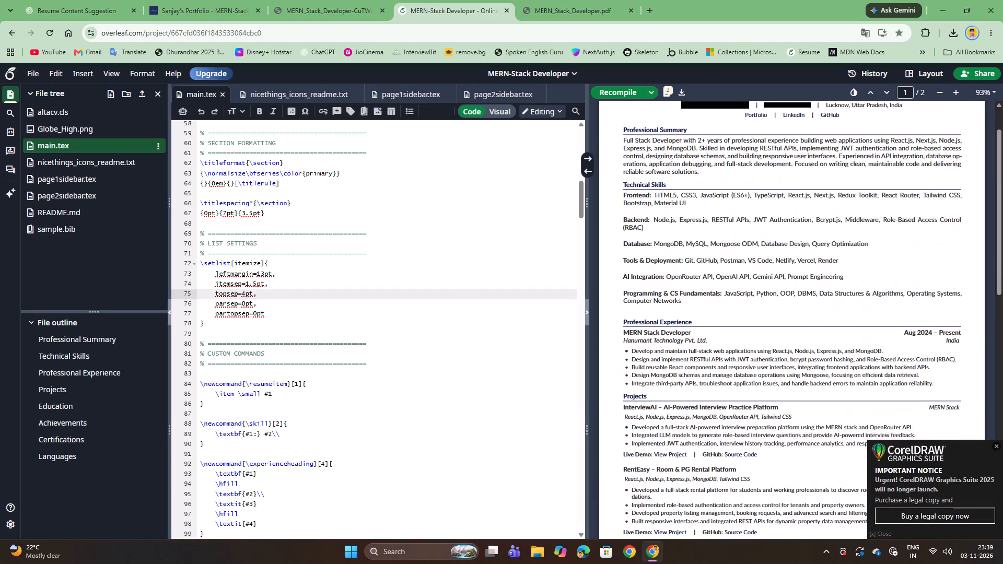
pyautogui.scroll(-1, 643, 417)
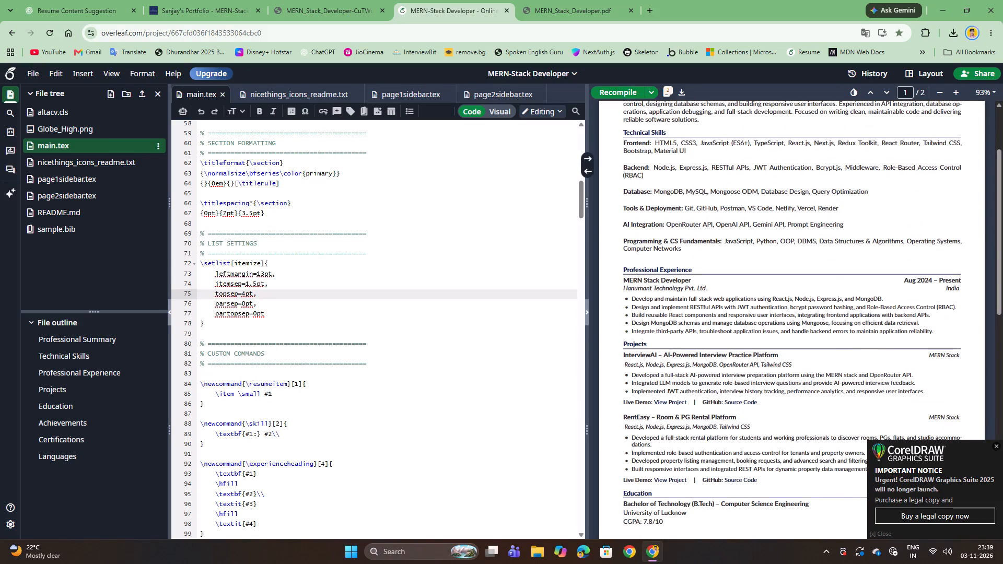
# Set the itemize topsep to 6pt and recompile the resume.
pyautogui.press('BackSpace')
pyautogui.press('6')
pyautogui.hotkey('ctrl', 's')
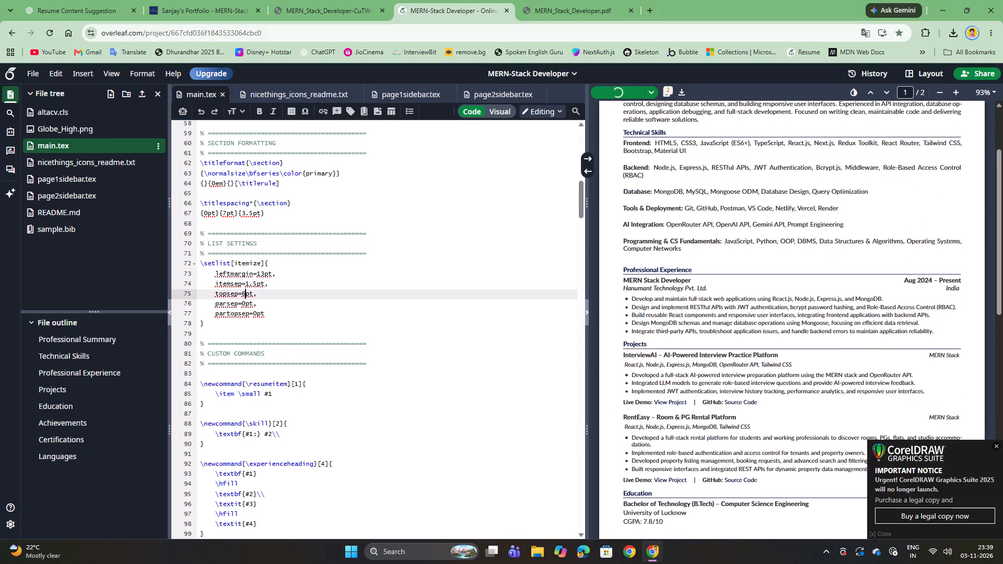
# Check the spacing around the bullet lists and the page break across both pages of the recompiled preview.
pyautogui.scroll(-8, 724, 357)
pyautogui.scroll(4, 738, 395)
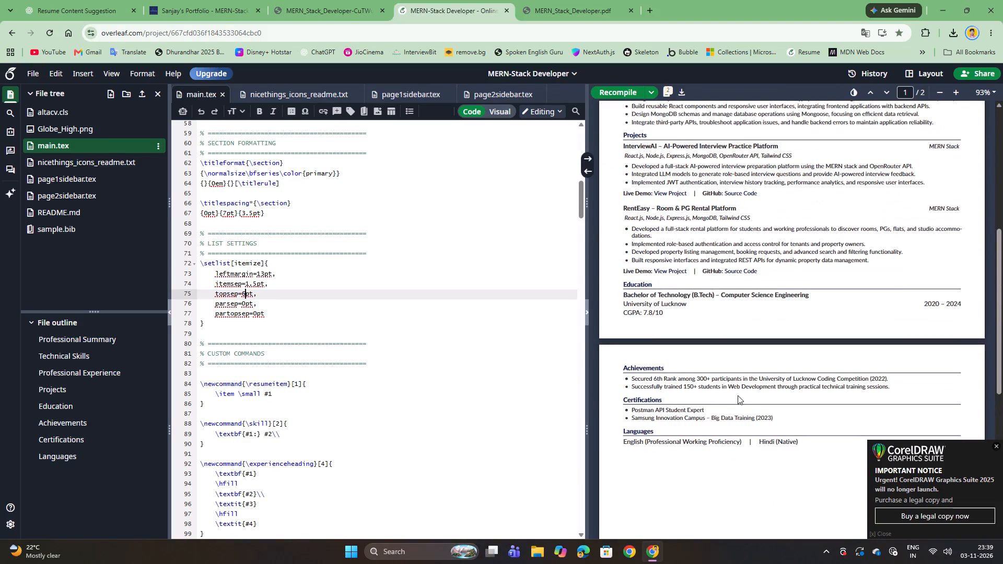
pyautogui.scroll(5, 738, 395)
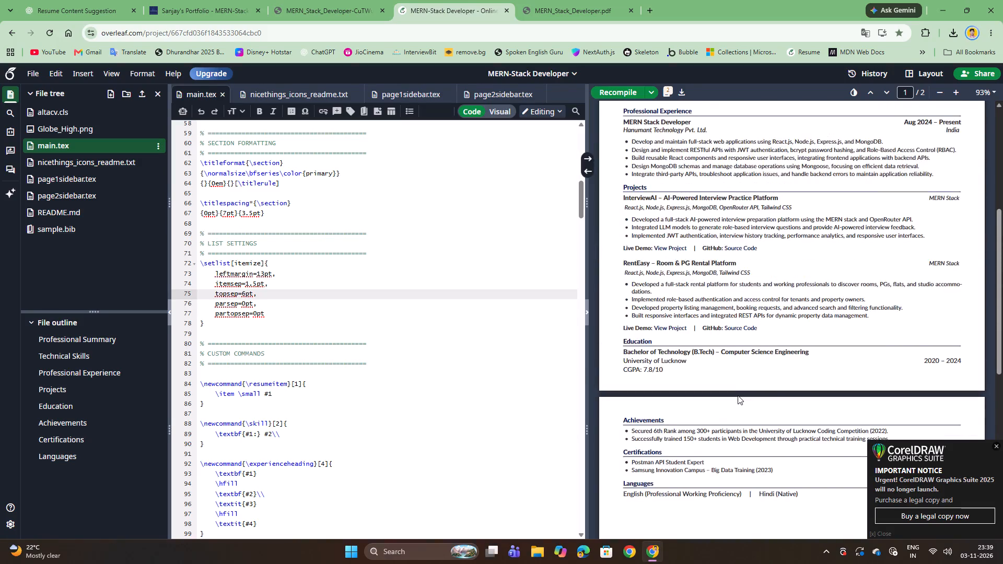
pyautogui.scroll(7, 738, 395)
pyautogui.scroll(-1, 738, 395)
pyautogui.scroll(2, 738, 395)
pyautogui.scroll(-3, 738, 395)
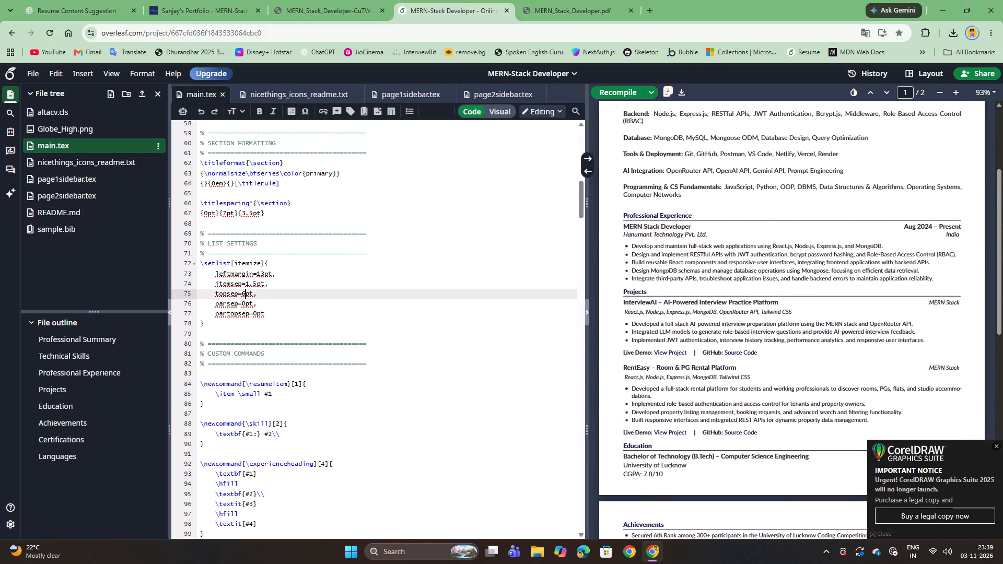
# Set the itemize topsep to 8pt, recompile, and check the experience, project and education spacing in the preview.
pyautogui.press('BackSpace')
pyautogui.press('8')
pyautogui.hotkey('ctrl', 's')
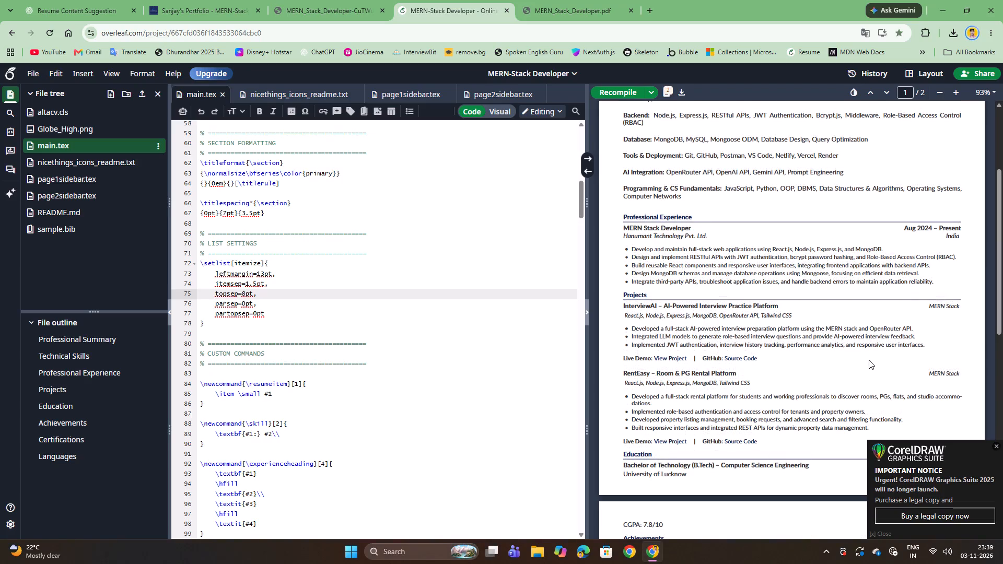
pyautogui.scroll(4, 869, 360)
pyautogui.scroll(-4, 869, 360)
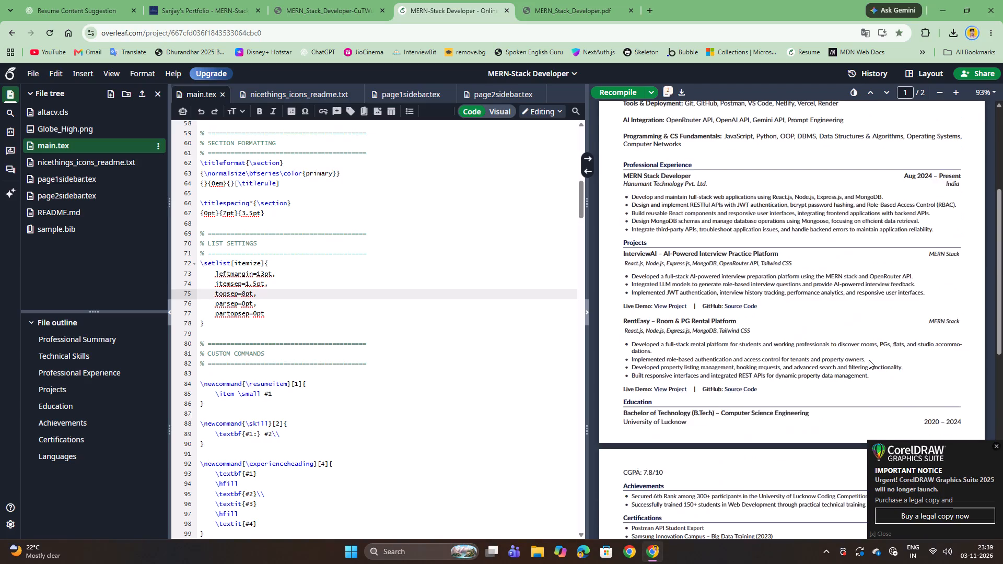
pyautogui.scroll(-3, 869, 360)
pyautogui.scroll(1, 872, 343)
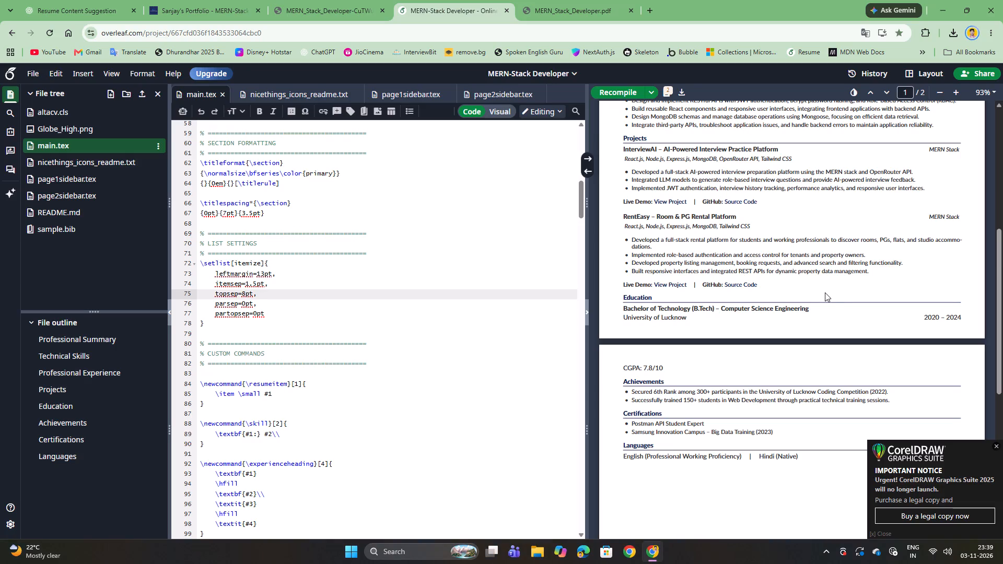
pyautogui.scroll(2, 825, 300)
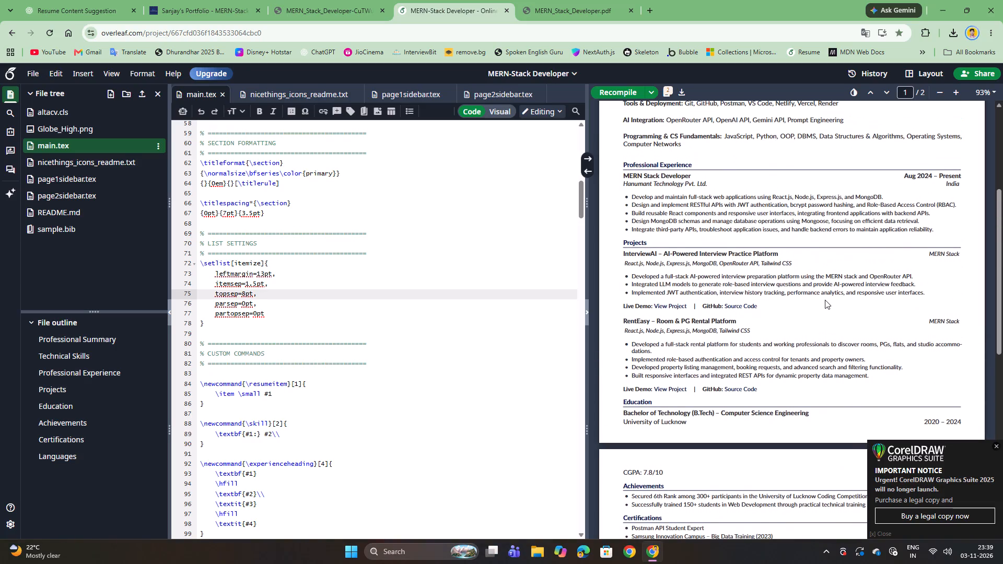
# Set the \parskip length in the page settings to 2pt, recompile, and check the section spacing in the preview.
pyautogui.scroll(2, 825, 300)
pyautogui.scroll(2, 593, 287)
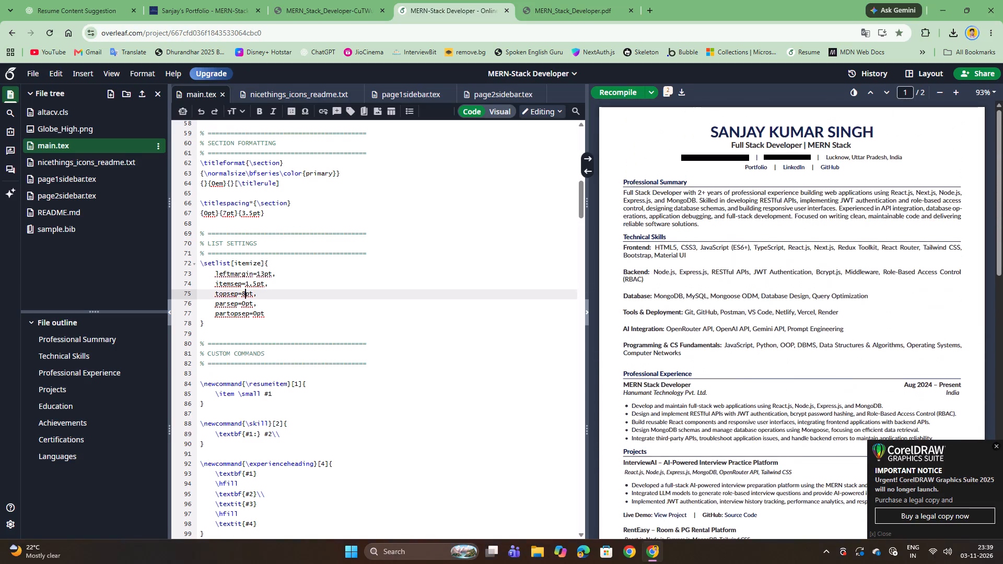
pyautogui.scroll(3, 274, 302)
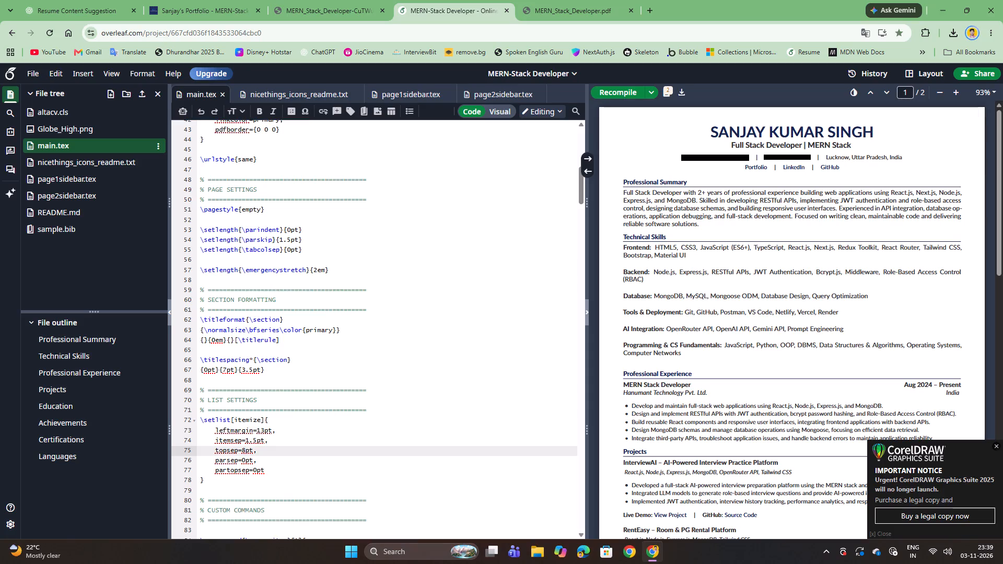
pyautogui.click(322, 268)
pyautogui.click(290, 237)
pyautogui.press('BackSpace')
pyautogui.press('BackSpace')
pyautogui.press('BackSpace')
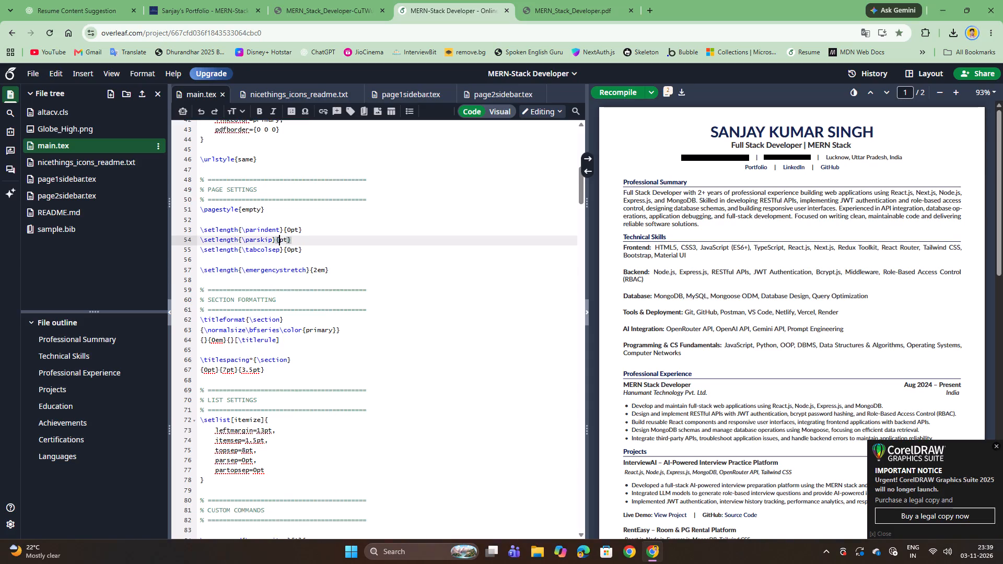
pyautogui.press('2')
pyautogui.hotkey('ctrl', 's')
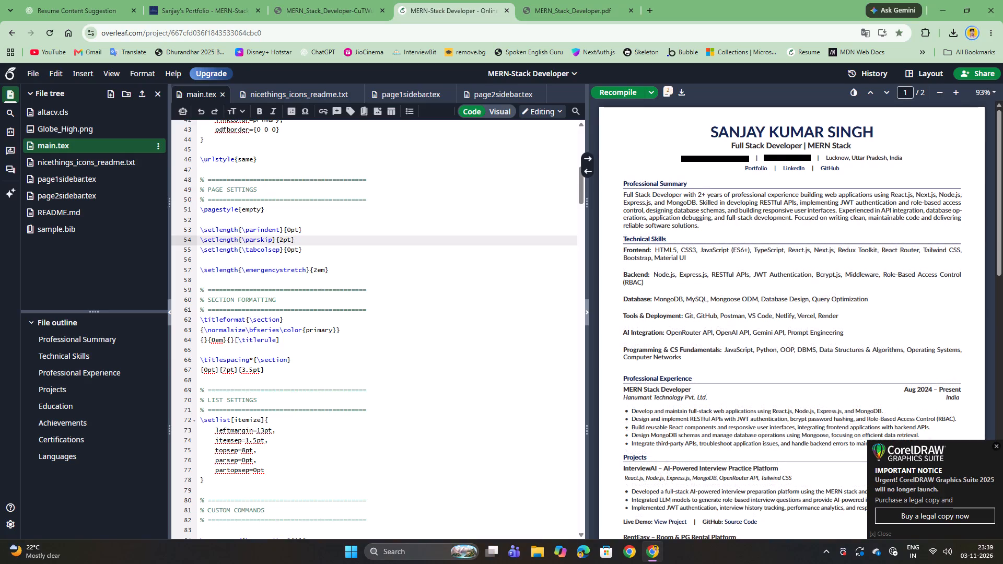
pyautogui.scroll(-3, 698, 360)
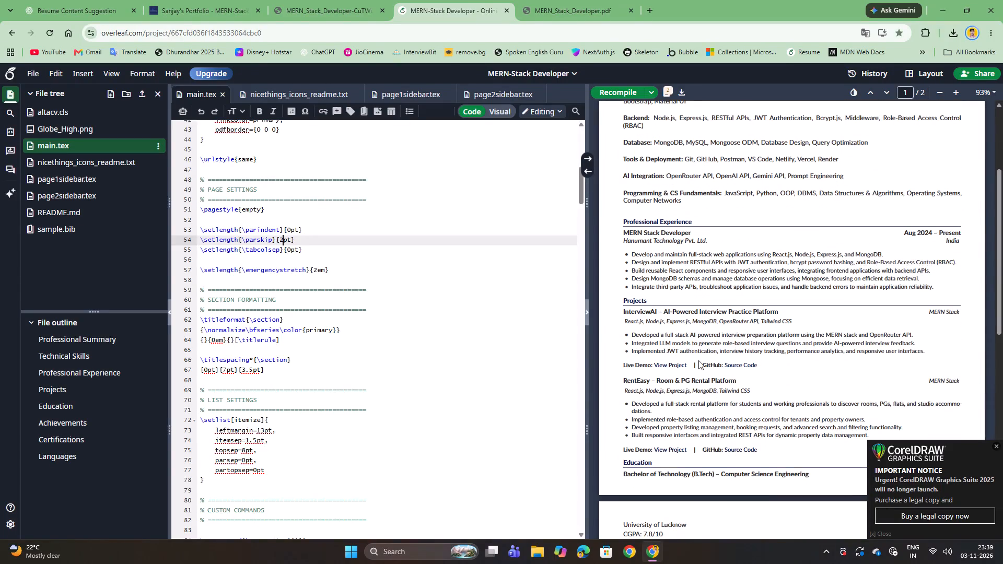
# Set the \parskip length to 5pt and recompile the resume.
pyautogui.press('BackSpace')
pyautogui.press('BackSpace')
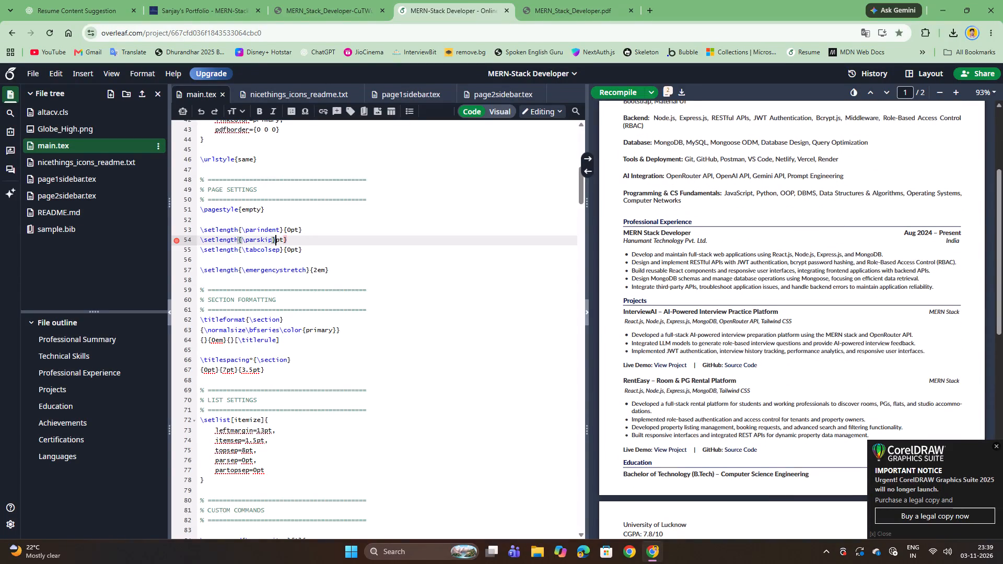
pyautogui.hotkey('ctrl', 'z')
pyautogui.press('BackSpace')
pyautogui.press('5')
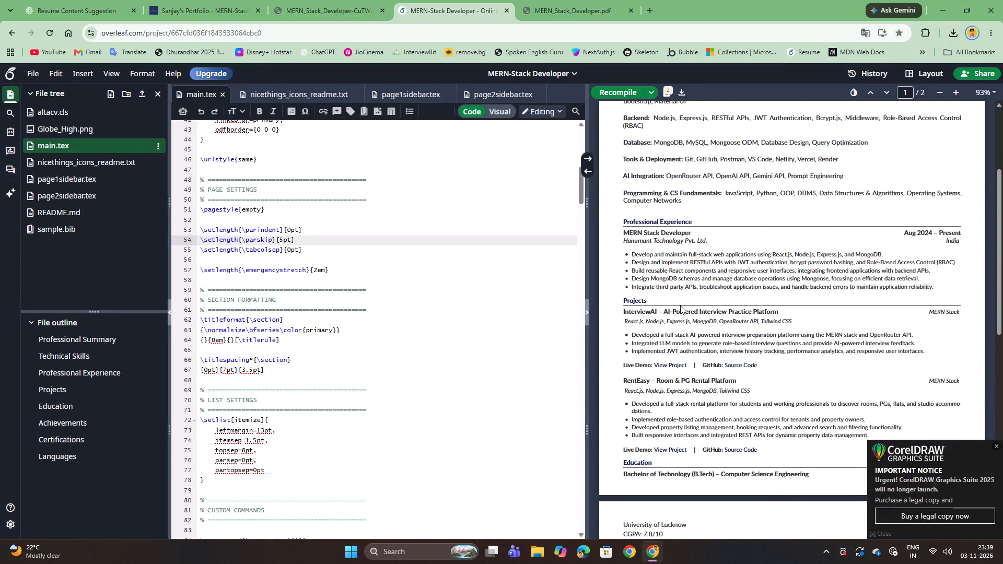
pyautogui.hotkey('ctrl', 's')
# Check the paragraph spacing and page break across the recompiled preview, and review the preamble's geometry and page settings.
pyautogui.scroll(2, 741, 334)
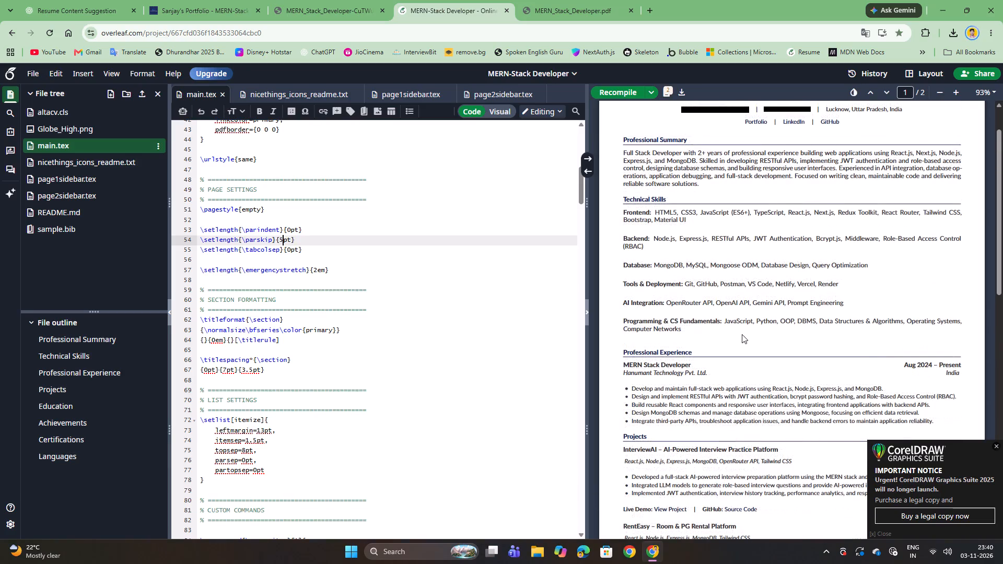
pyautogui.scroll(-6, 742, 334)
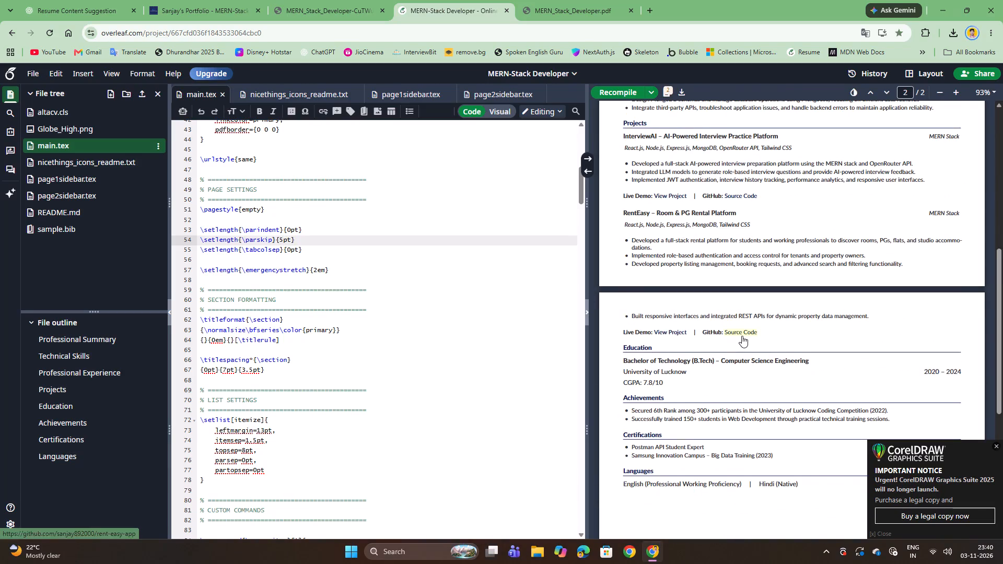
pyautogui.scroll(-1, 742, 336)
pyautogui.scroll(2, 742, 336)
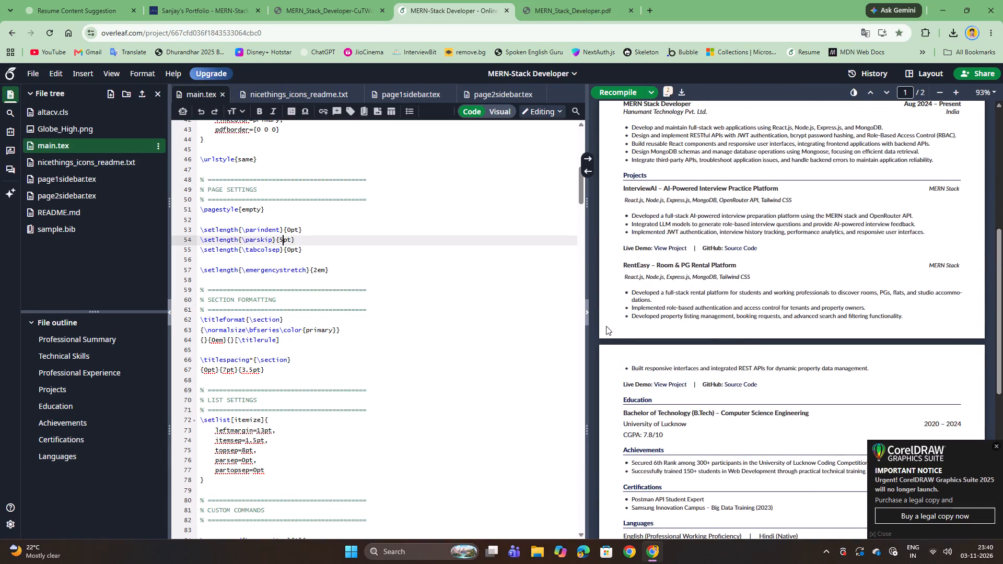
pyautogui.scroll(2, 310, 246)
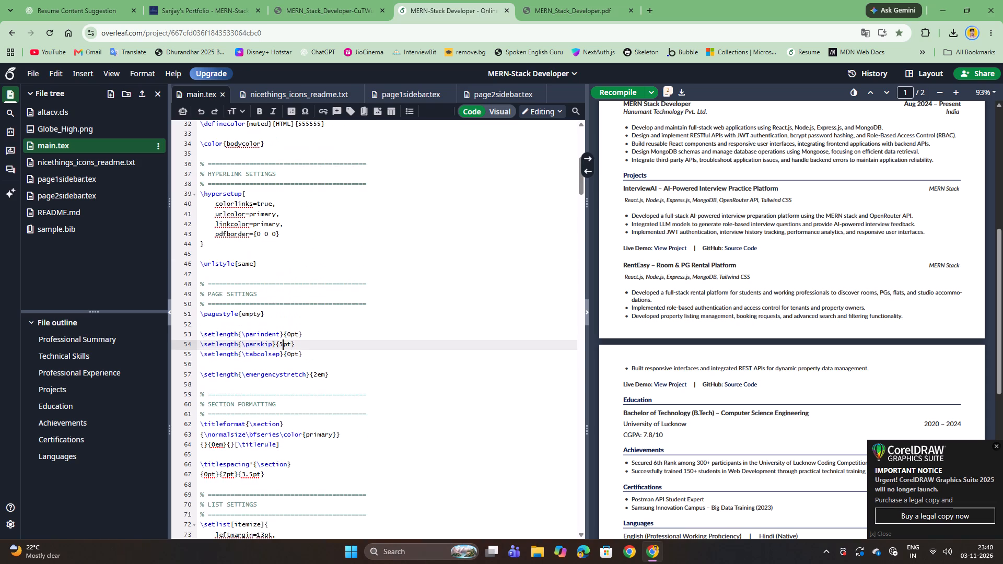
pyautogui.scroll(2, 336, 255)
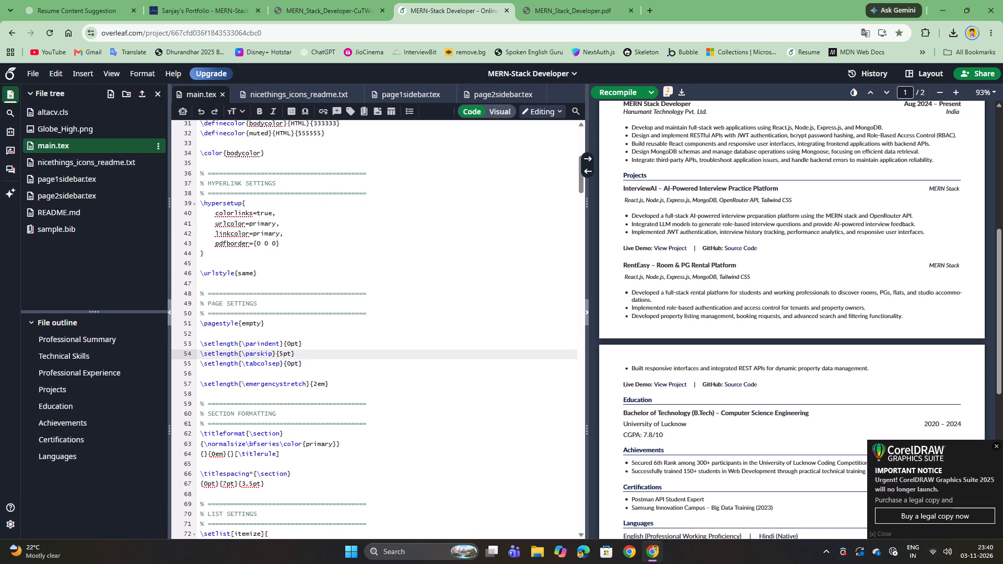
pyautogui.scroll(5, 336, 255)
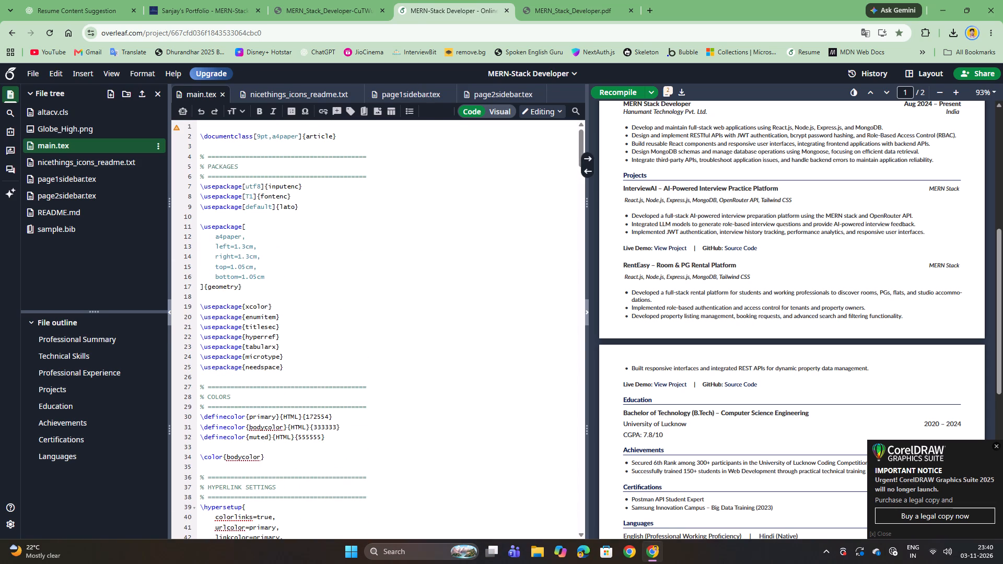
pyautogui.scroll(3, 337, 255)
pyautogui.scroll(-1, 337, 255)
pyautogui.scroll(2, 337, 255)
pyautogui.scroll(3, 707, 308)
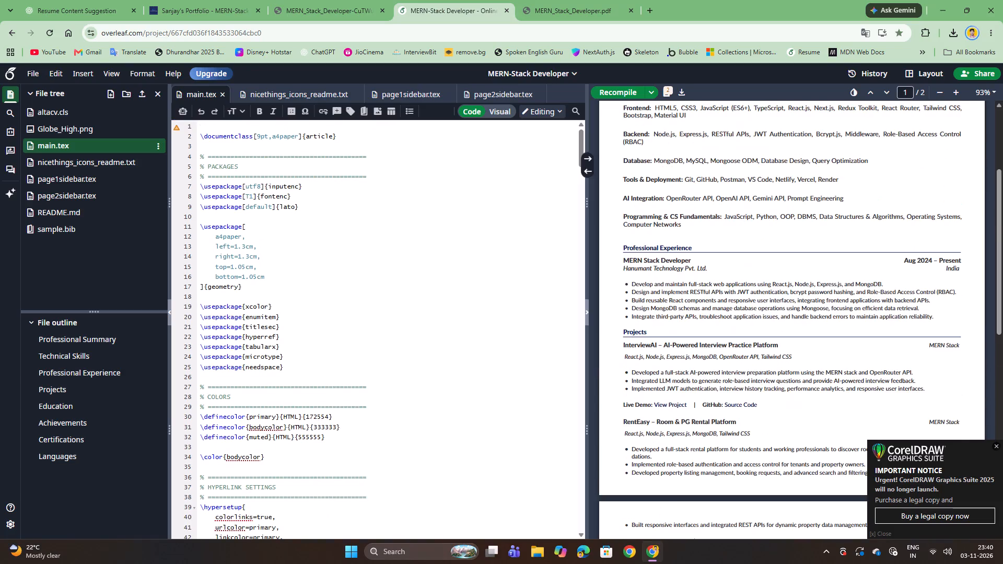
pyautogui.scroll(2, 708, 304)
pyautogui.scroll(-4, 746, 271)
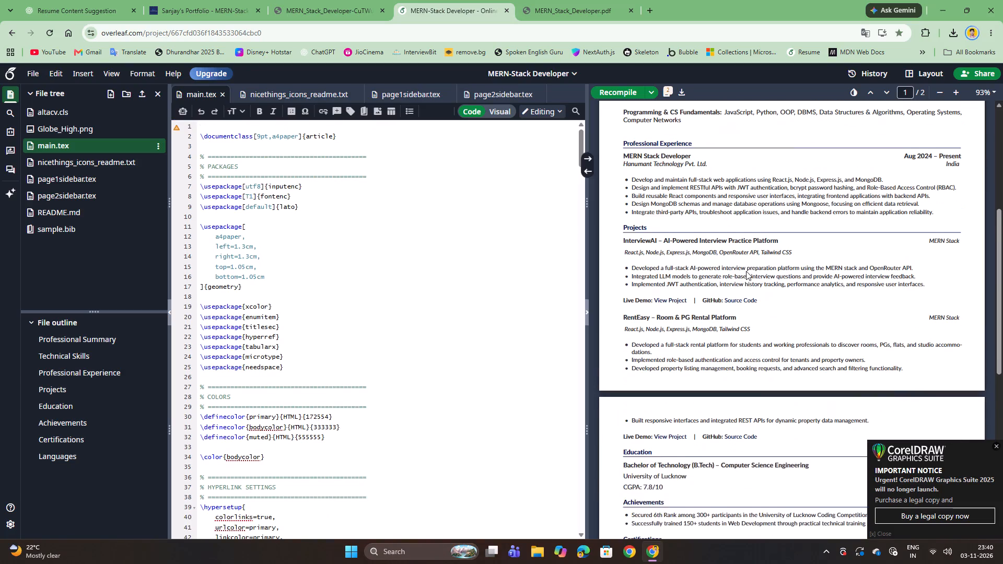
pyautogui.scroll(-5, 328, 422)
pyautogui.scroll(2, 342, 422)
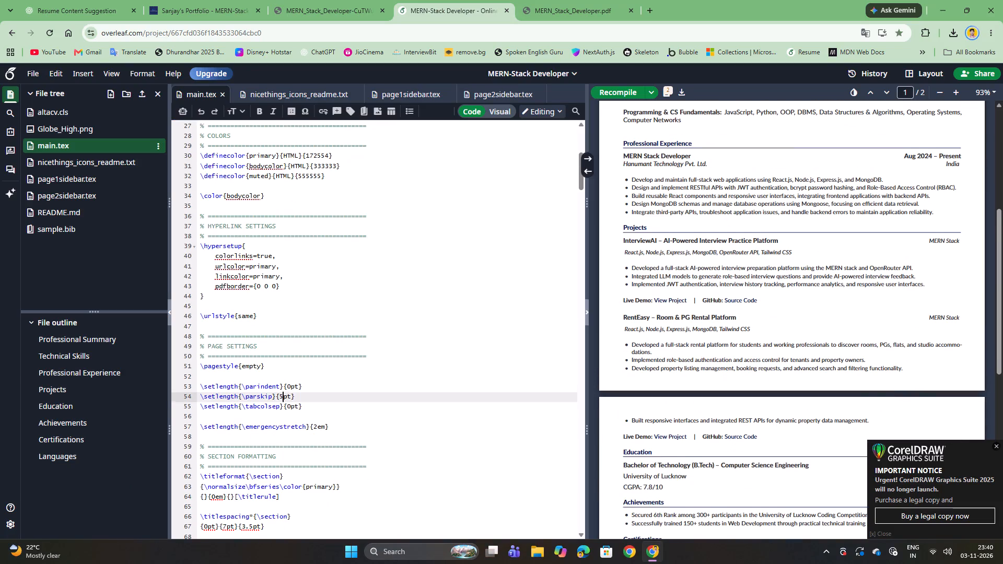
pyautogui.scroll(1, 342, 422)
pyautogui.scroll(-5, 342, 497)
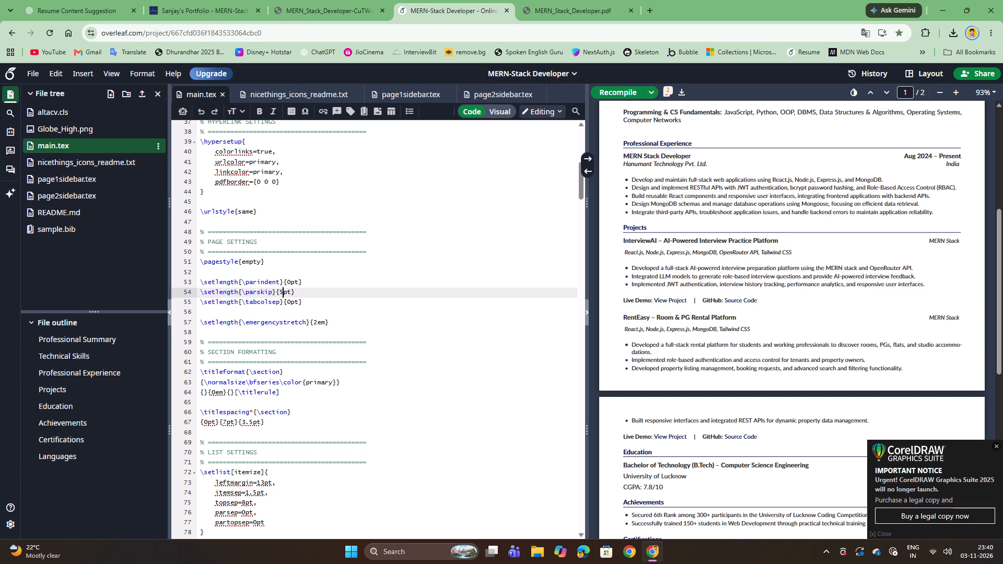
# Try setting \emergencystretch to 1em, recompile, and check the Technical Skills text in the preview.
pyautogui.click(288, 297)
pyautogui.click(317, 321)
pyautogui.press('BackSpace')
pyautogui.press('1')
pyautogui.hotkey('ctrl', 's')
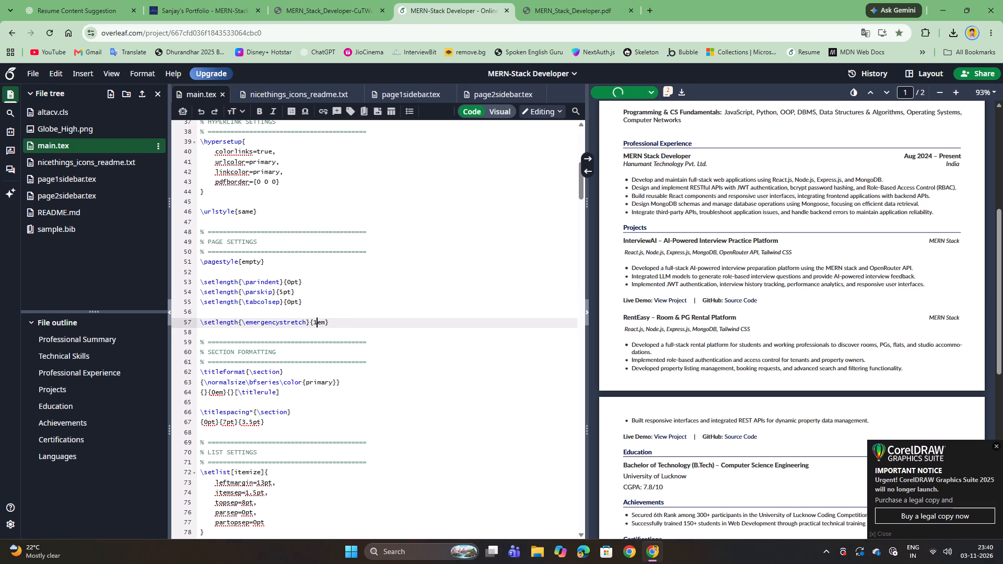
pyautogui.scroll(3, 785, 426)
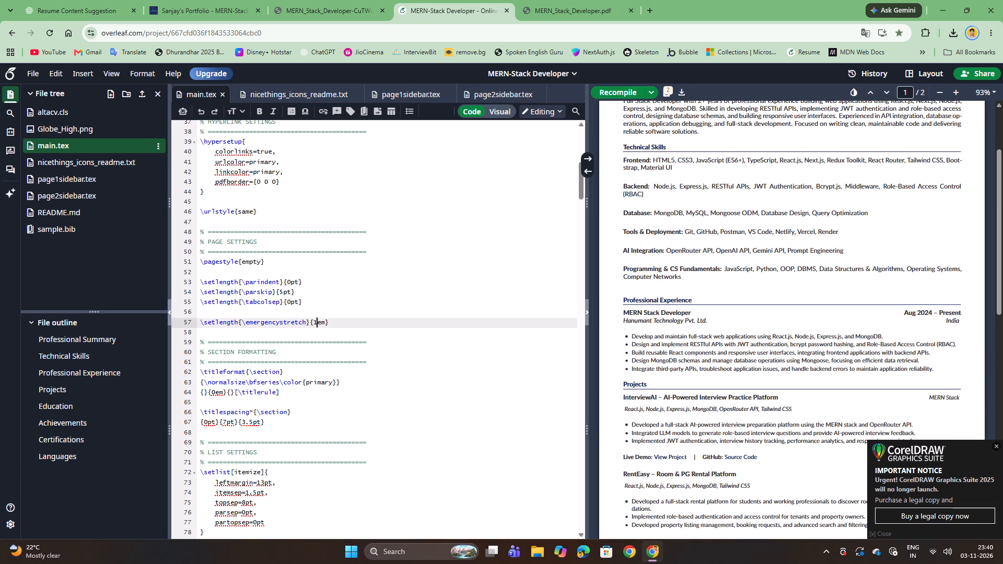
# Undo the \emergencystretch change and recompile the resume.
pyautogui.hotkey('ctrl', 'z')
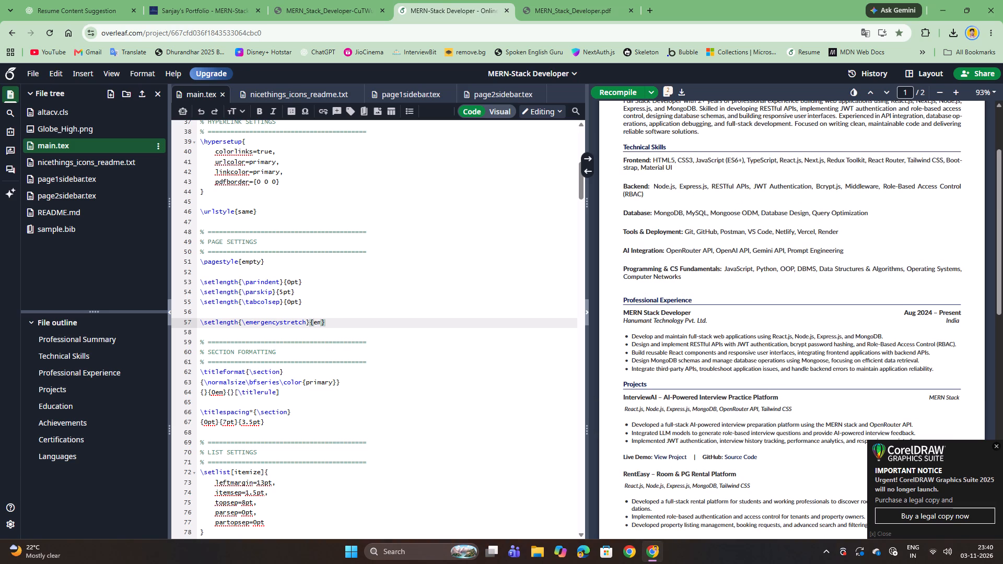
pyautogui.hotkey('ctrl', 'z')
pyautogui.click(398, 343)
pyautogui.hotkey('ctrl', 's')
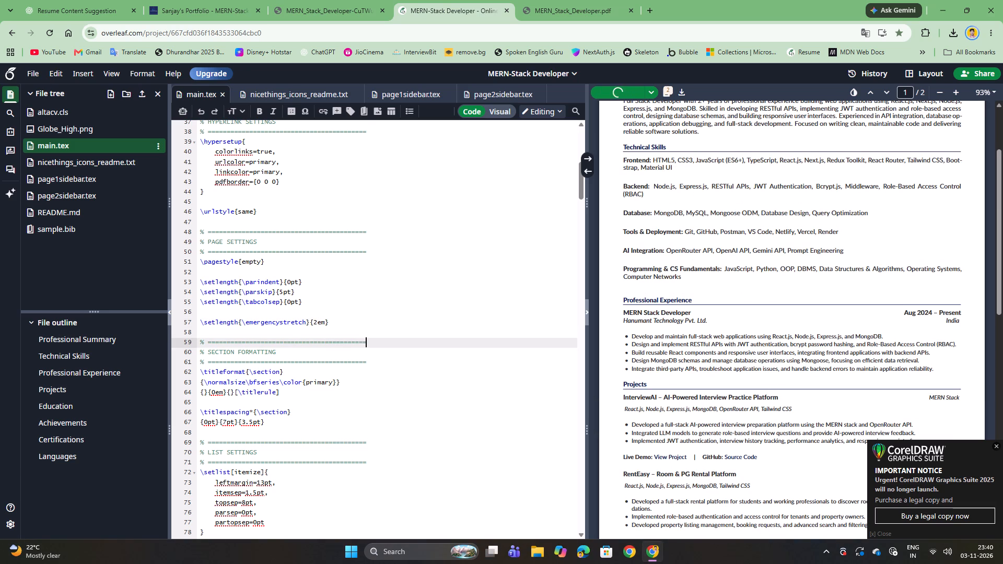
# Remove the blank line between the Frontend and Backend entries in the Technical Skills code and recompile.
pyautogui.scroll(-7, 386, 355)
pyautogui.scroll(-3, 395, 425)
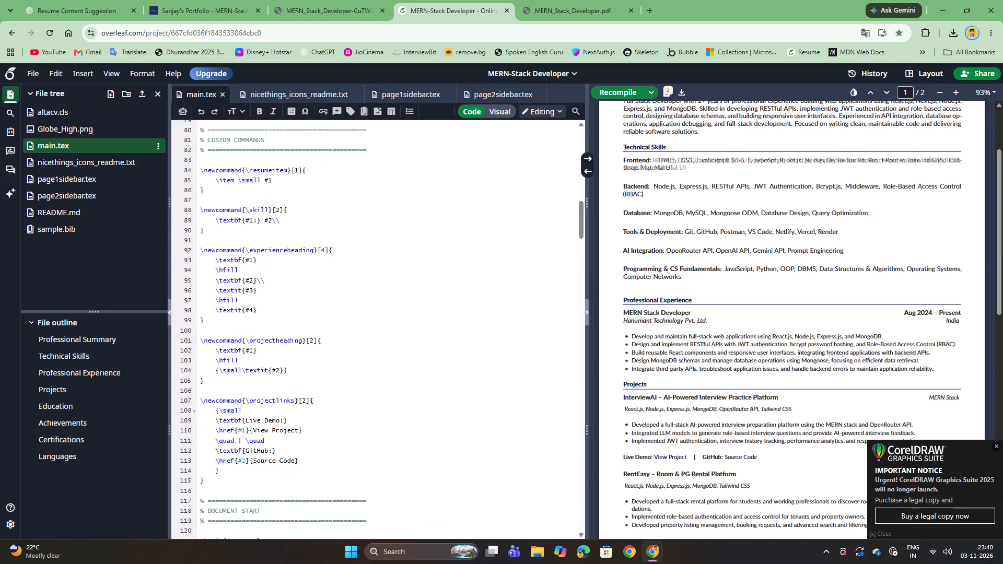
pyautogui.scroll(-9, 395, 425)
pyautogui.scroll(2, 396, 465)
pyautogui.scroll(-7, 396, 465)
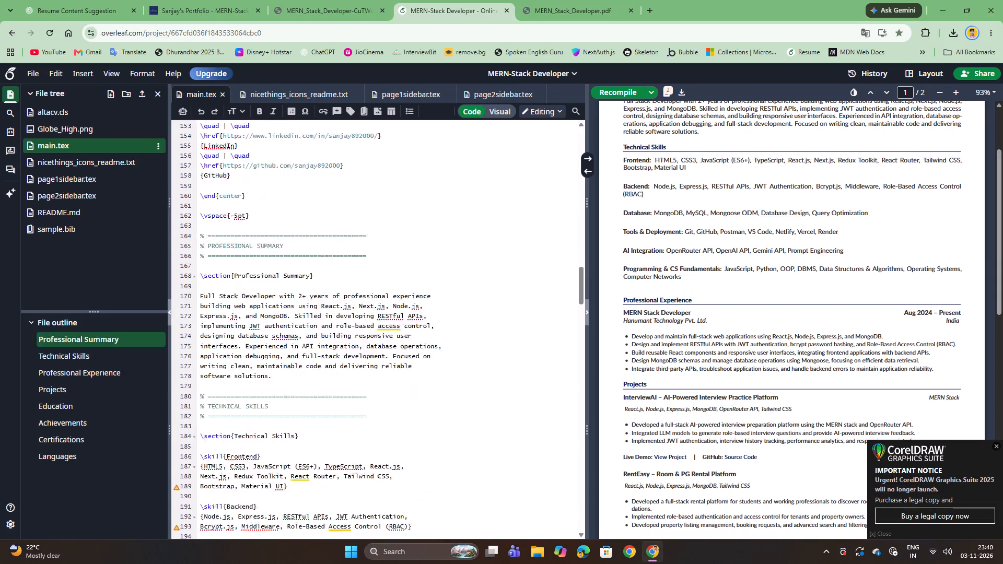
pyautogui.scroll(-4, 396, 465)
pyautogui.scroll(1, 396, 465)
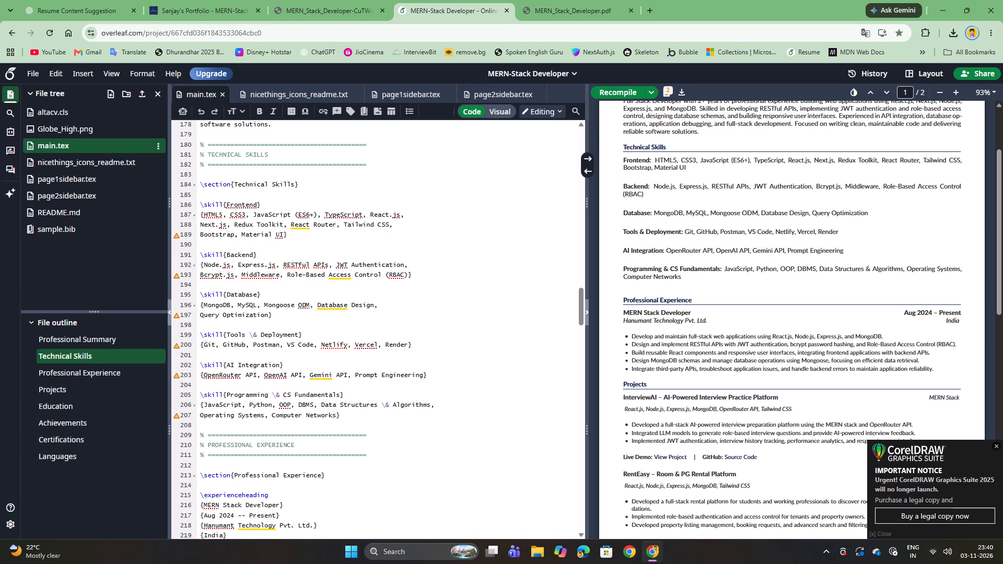
pyautogui.click(300, 234)
pyautogui.press('Delete')
pyautogui.hotkey('ctrl', 's')
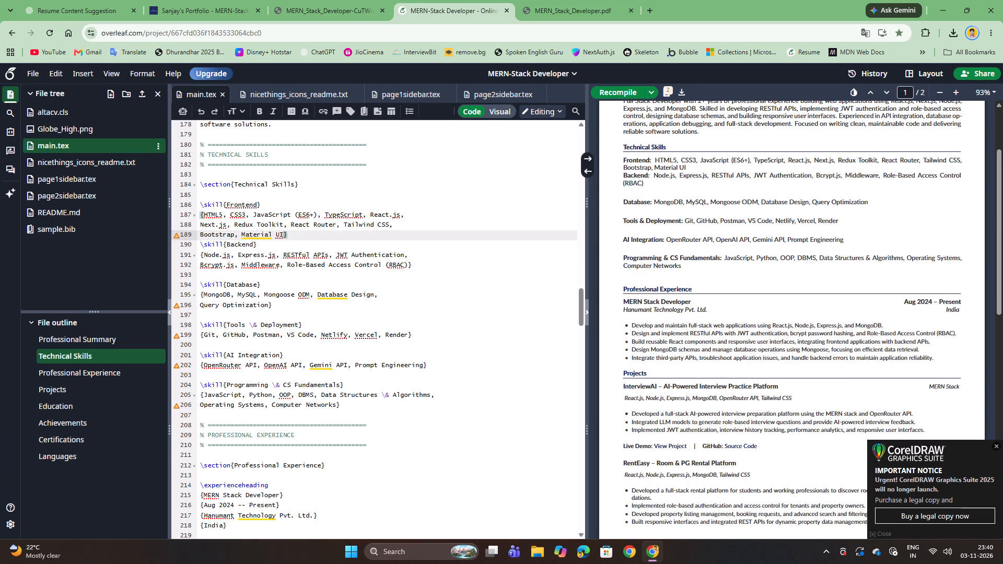
# Remove the blank lines between the remaining skill entries, from Backend through Programming & CS Fundamentals.
pyautogui.click(282, 247)
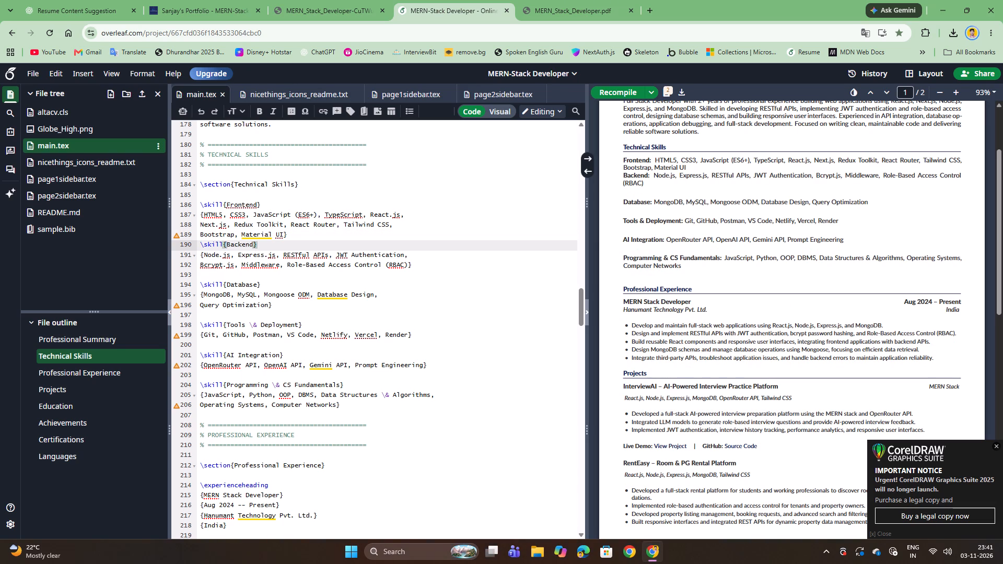
pyautogui.click(281, 273)
pyautogui.press('Delete')
pyautogui.click(277, 302)
pyautogui.press('Delete')
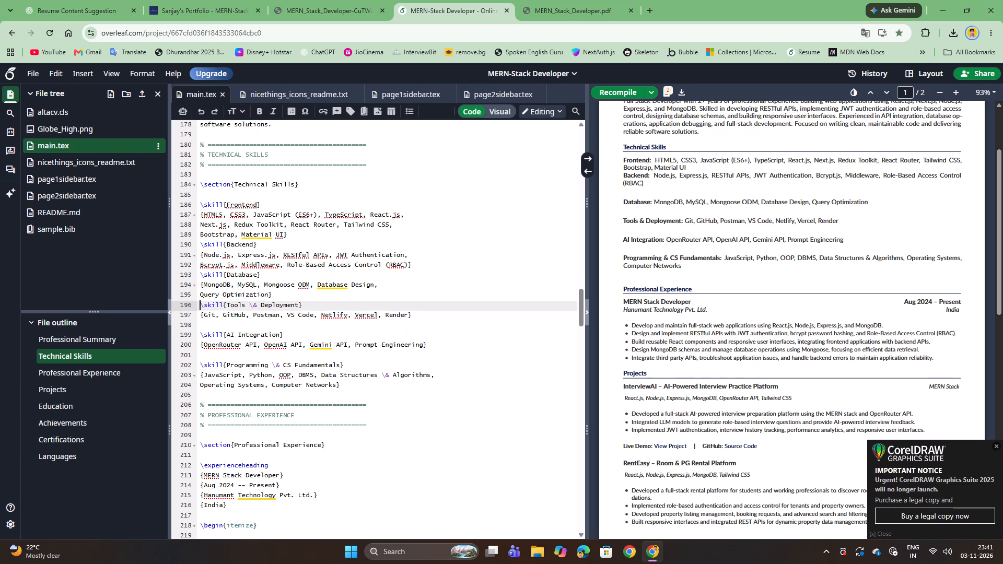
pyautogui.click(274, 331)
pyautogui.click(274, 328)
pyautogui.press('Delete')
pyautogui.click(265, 348)
pyautogui.press('Delete')
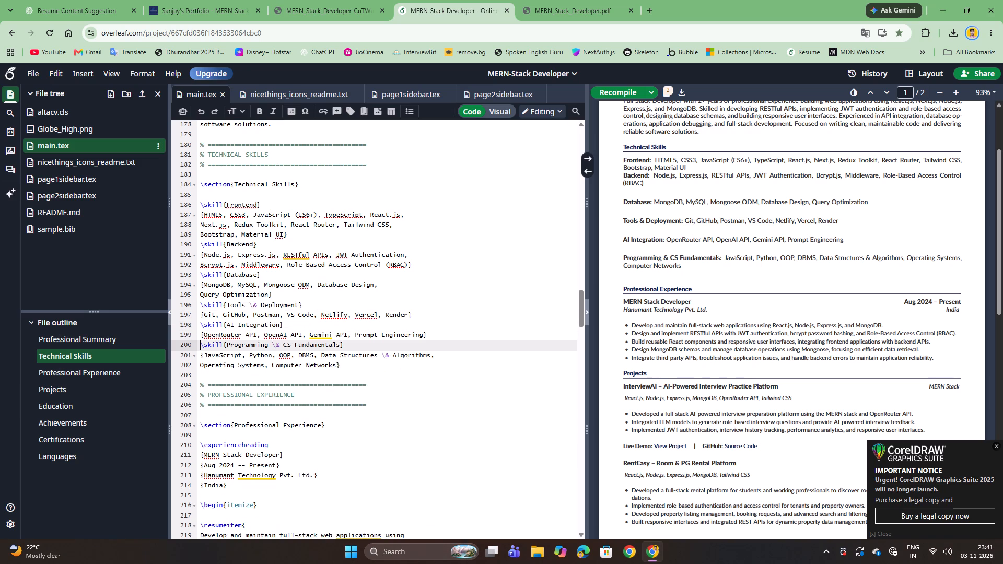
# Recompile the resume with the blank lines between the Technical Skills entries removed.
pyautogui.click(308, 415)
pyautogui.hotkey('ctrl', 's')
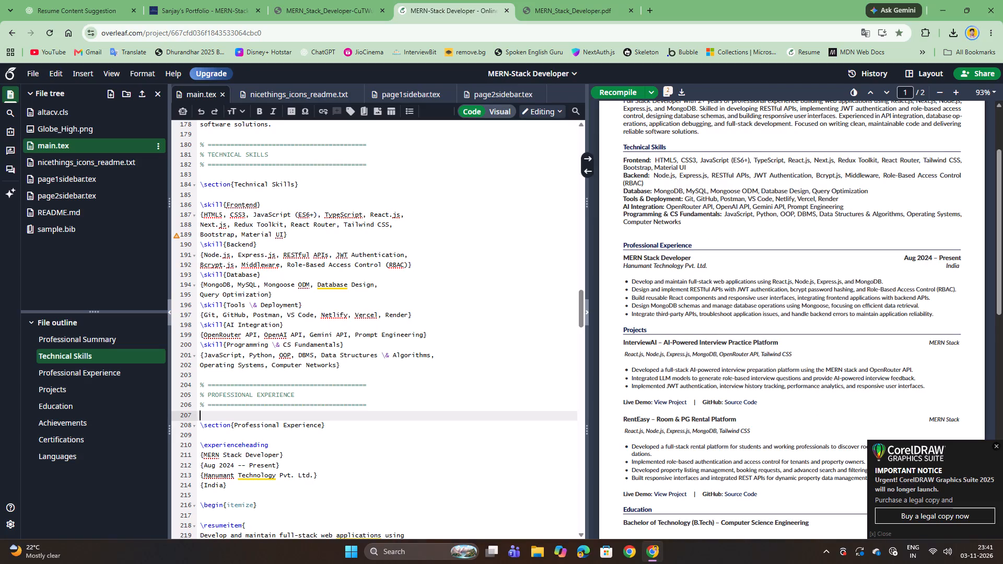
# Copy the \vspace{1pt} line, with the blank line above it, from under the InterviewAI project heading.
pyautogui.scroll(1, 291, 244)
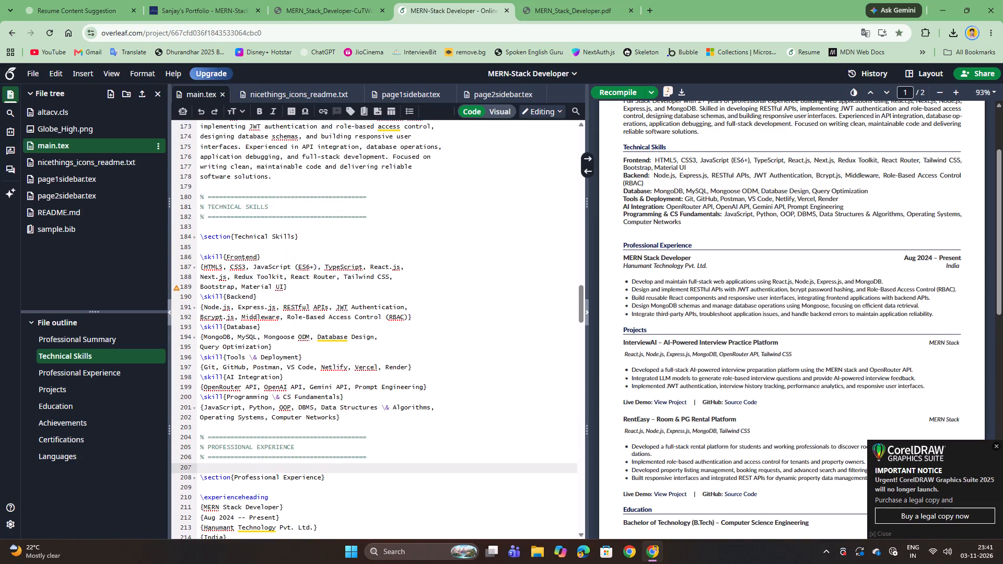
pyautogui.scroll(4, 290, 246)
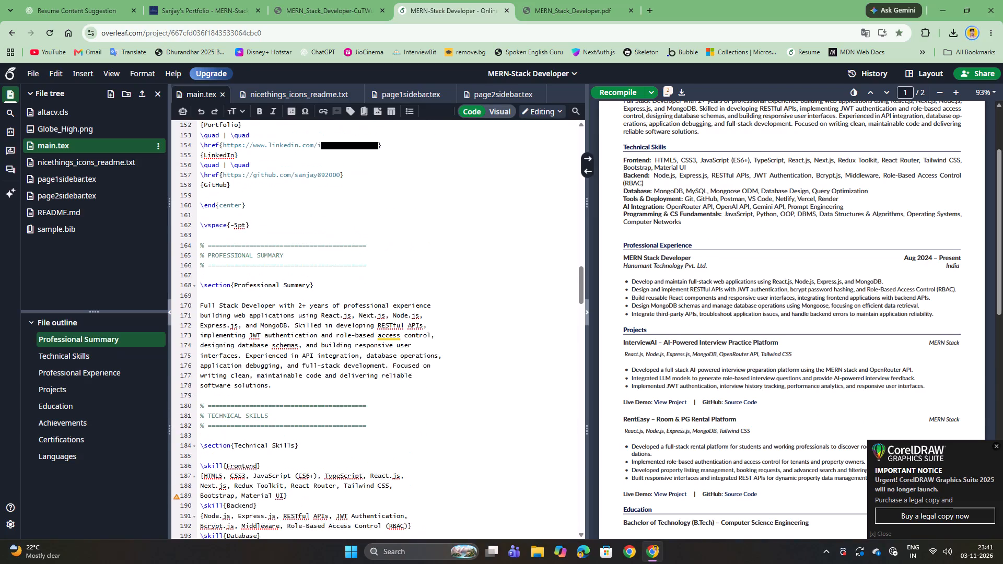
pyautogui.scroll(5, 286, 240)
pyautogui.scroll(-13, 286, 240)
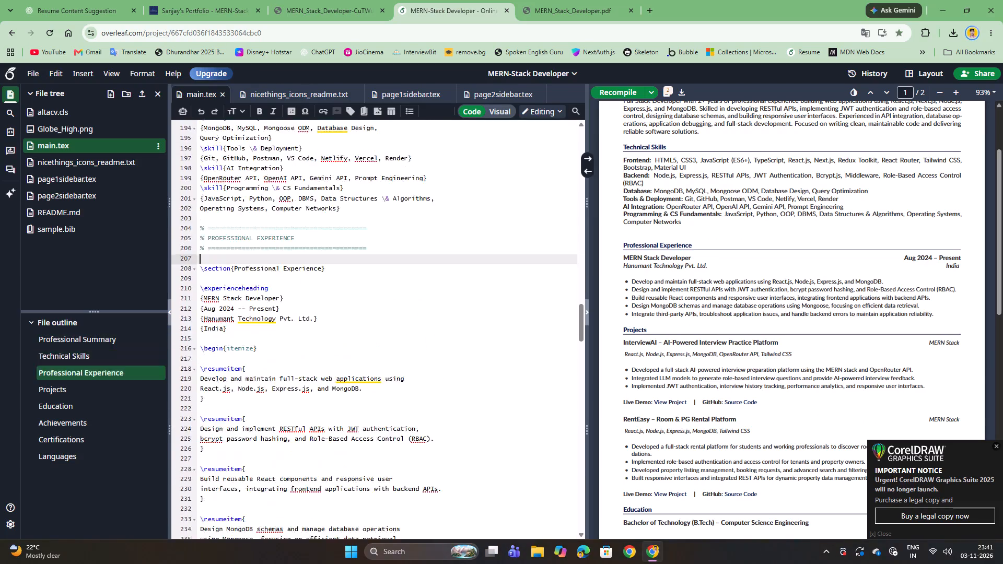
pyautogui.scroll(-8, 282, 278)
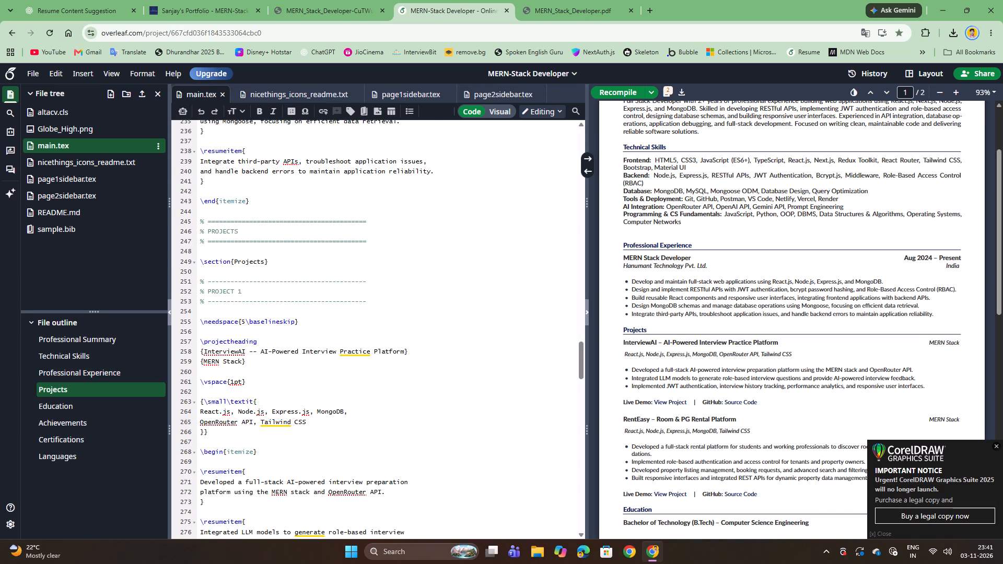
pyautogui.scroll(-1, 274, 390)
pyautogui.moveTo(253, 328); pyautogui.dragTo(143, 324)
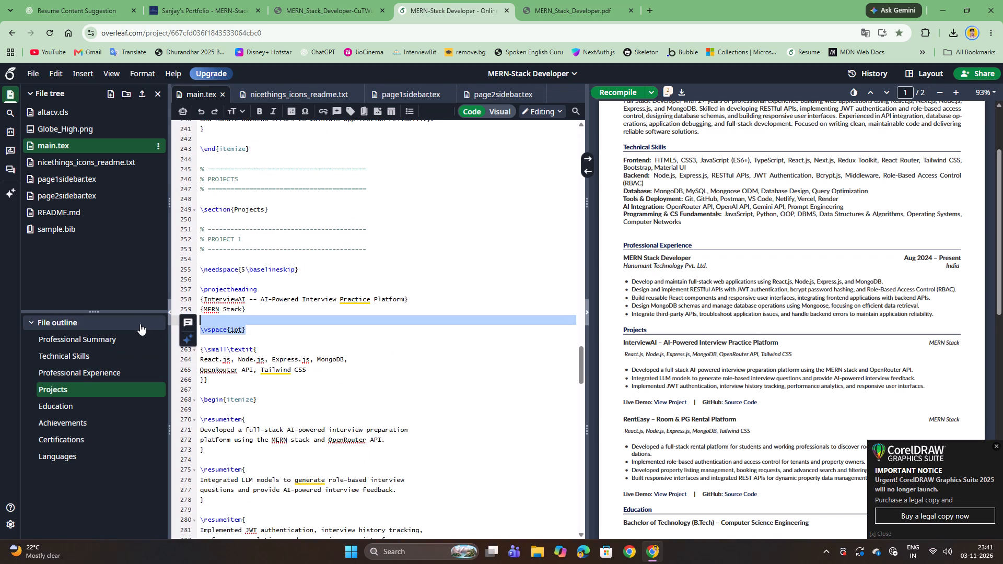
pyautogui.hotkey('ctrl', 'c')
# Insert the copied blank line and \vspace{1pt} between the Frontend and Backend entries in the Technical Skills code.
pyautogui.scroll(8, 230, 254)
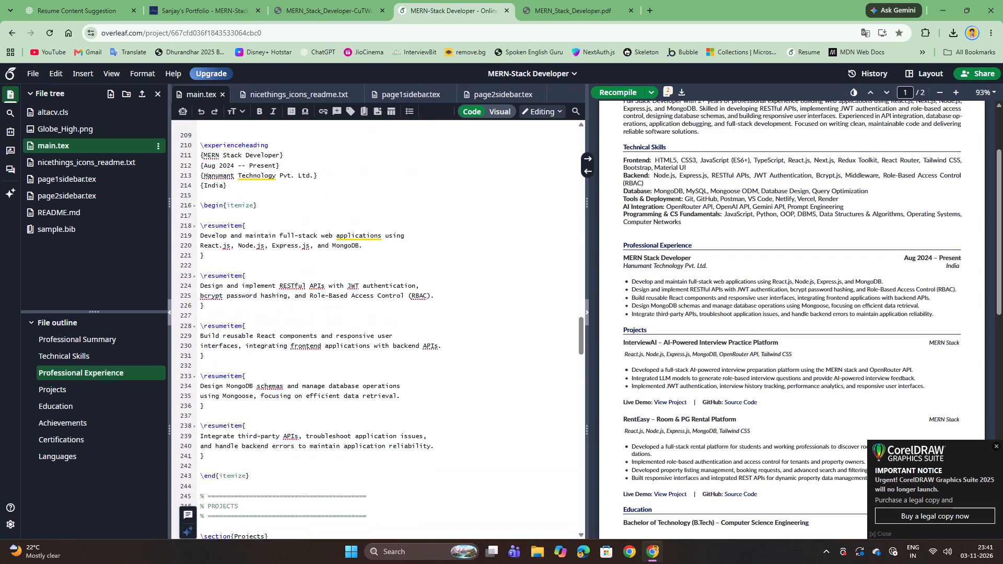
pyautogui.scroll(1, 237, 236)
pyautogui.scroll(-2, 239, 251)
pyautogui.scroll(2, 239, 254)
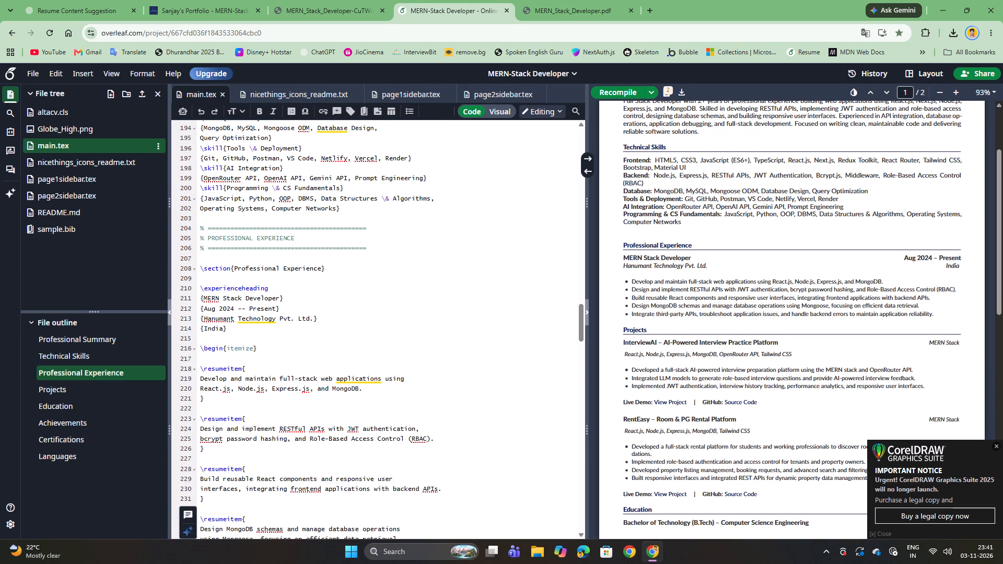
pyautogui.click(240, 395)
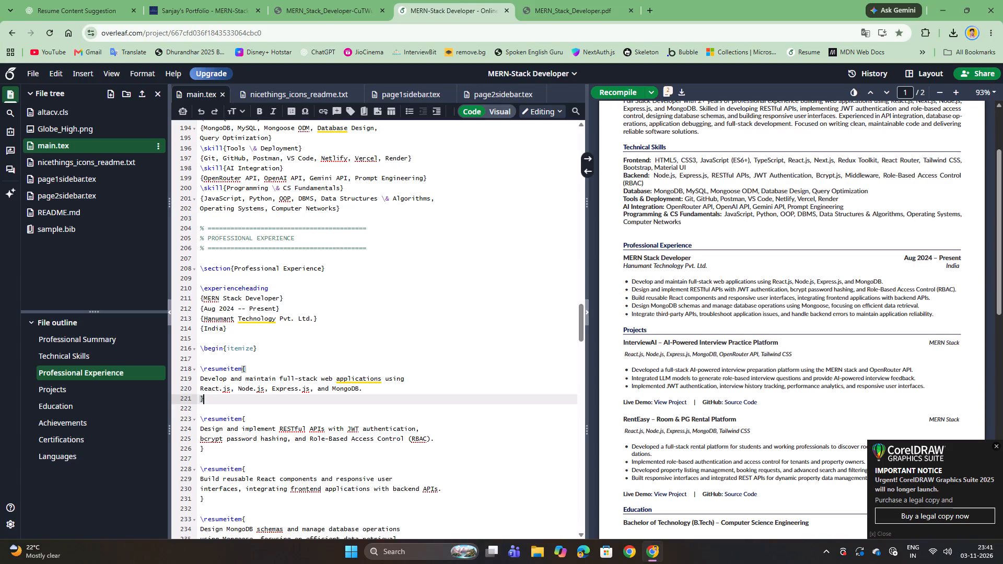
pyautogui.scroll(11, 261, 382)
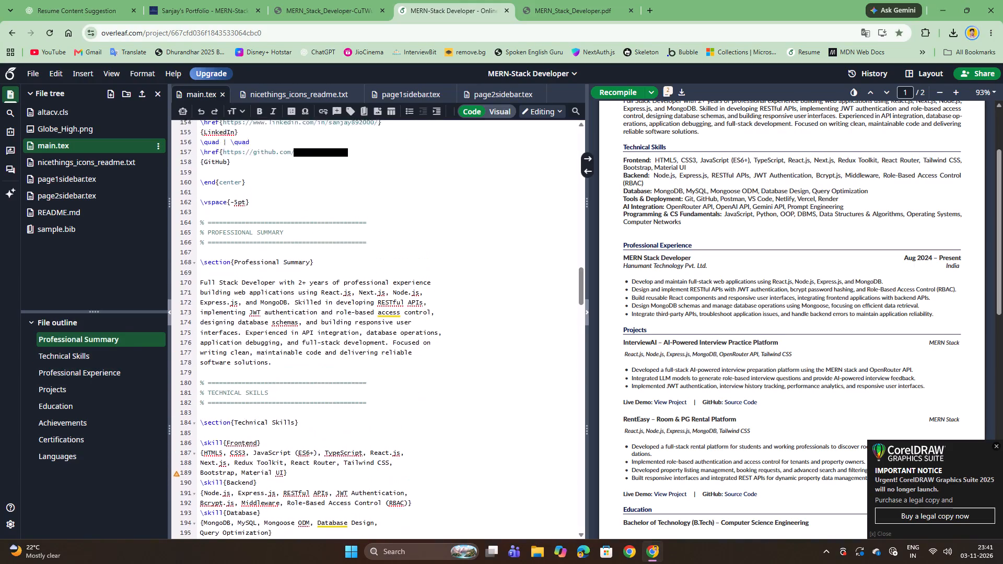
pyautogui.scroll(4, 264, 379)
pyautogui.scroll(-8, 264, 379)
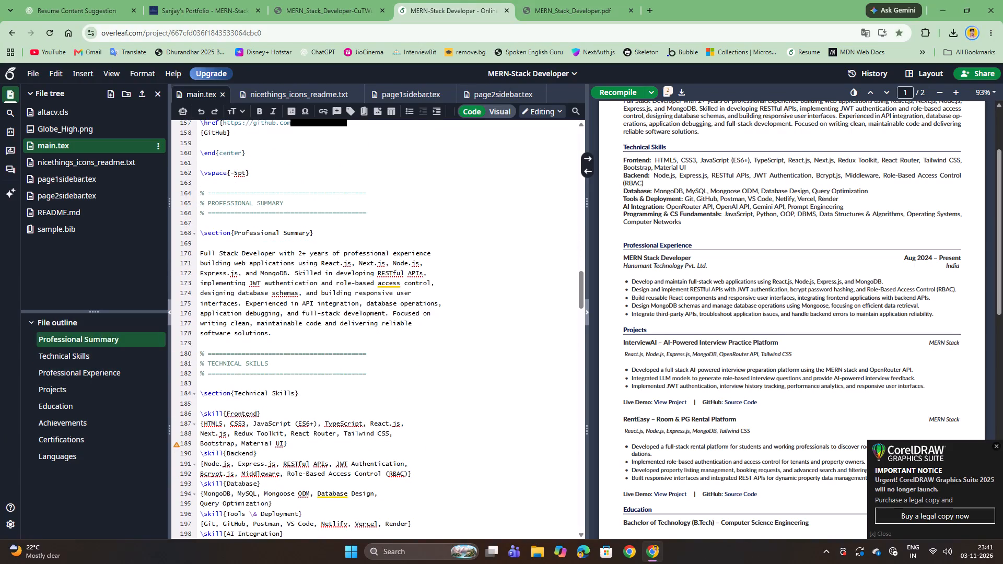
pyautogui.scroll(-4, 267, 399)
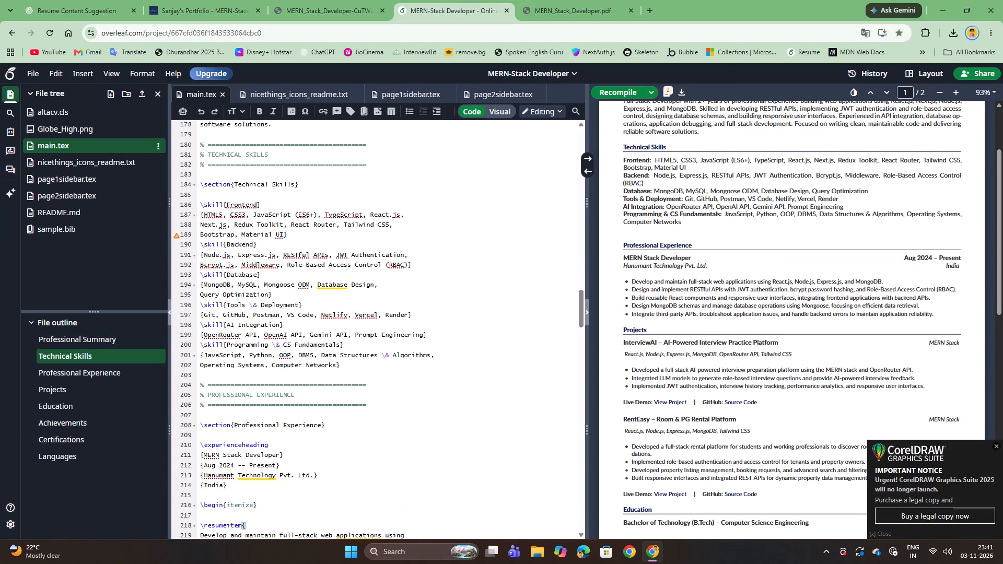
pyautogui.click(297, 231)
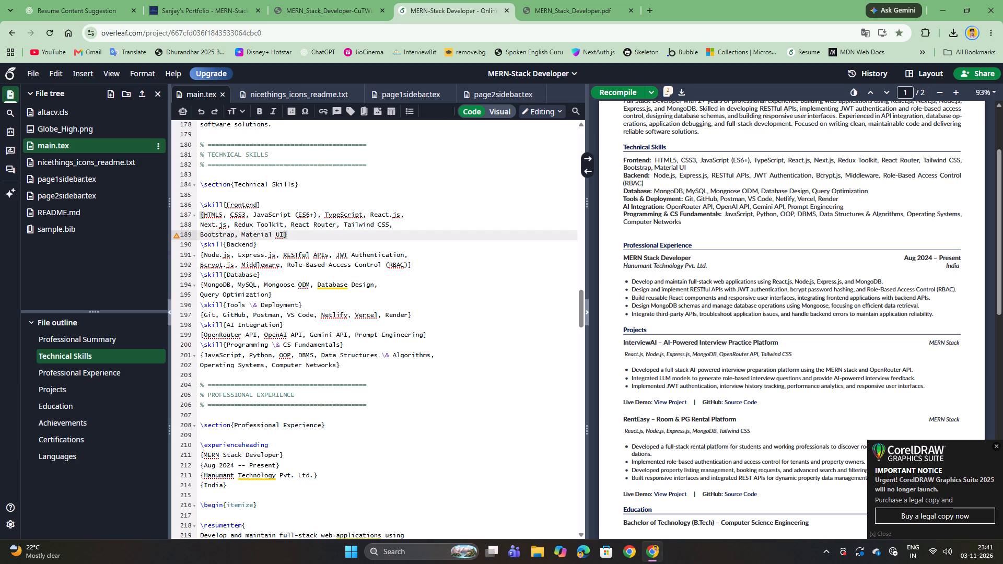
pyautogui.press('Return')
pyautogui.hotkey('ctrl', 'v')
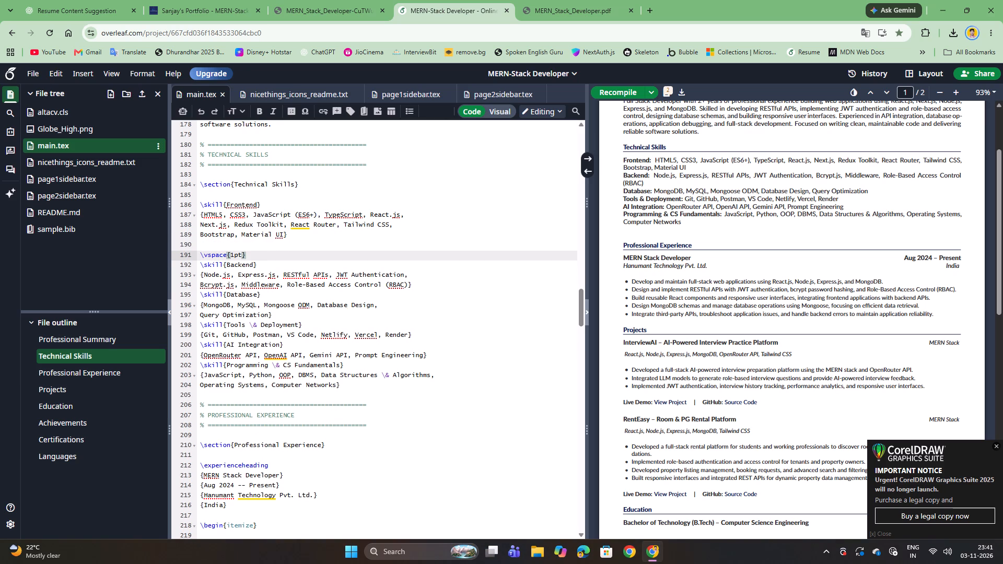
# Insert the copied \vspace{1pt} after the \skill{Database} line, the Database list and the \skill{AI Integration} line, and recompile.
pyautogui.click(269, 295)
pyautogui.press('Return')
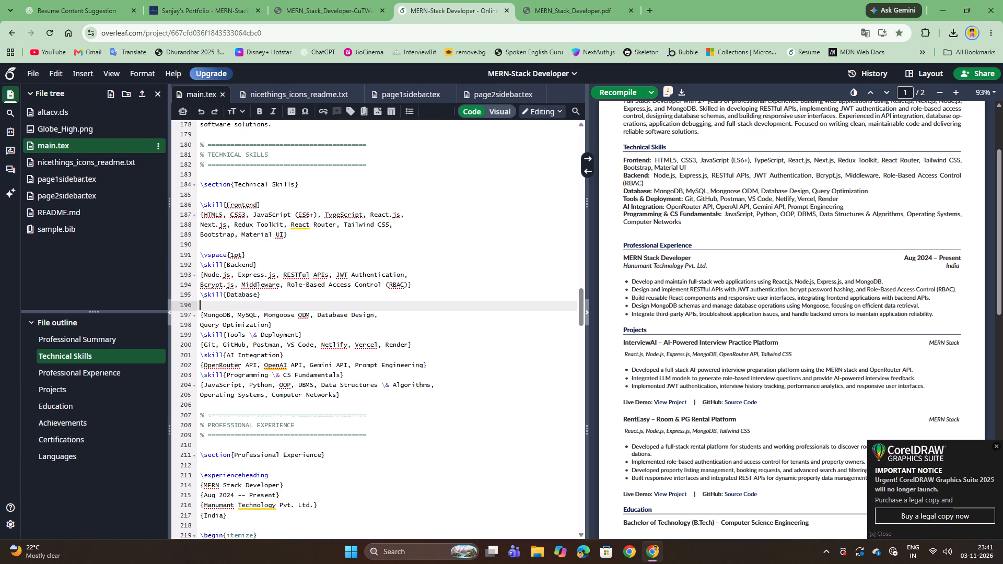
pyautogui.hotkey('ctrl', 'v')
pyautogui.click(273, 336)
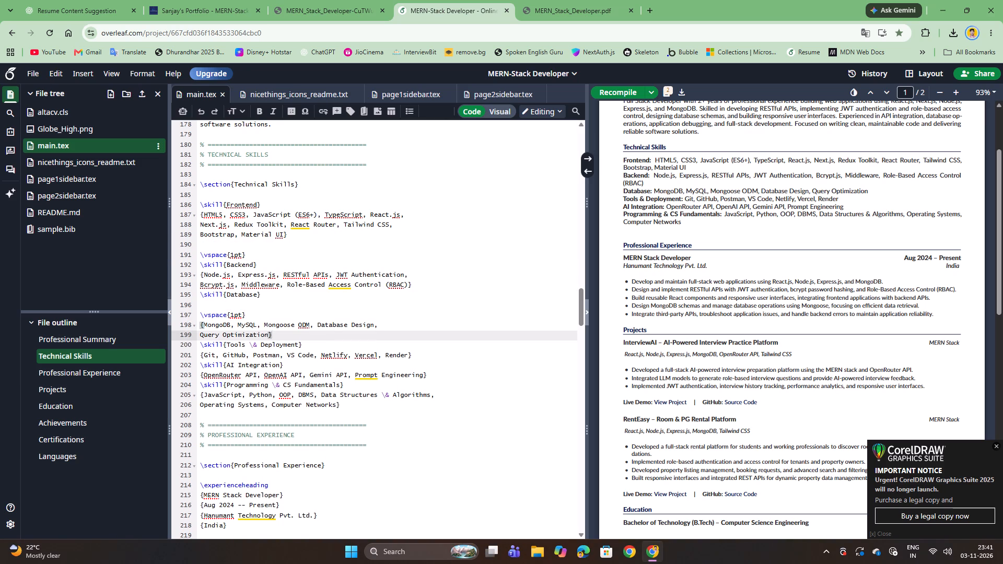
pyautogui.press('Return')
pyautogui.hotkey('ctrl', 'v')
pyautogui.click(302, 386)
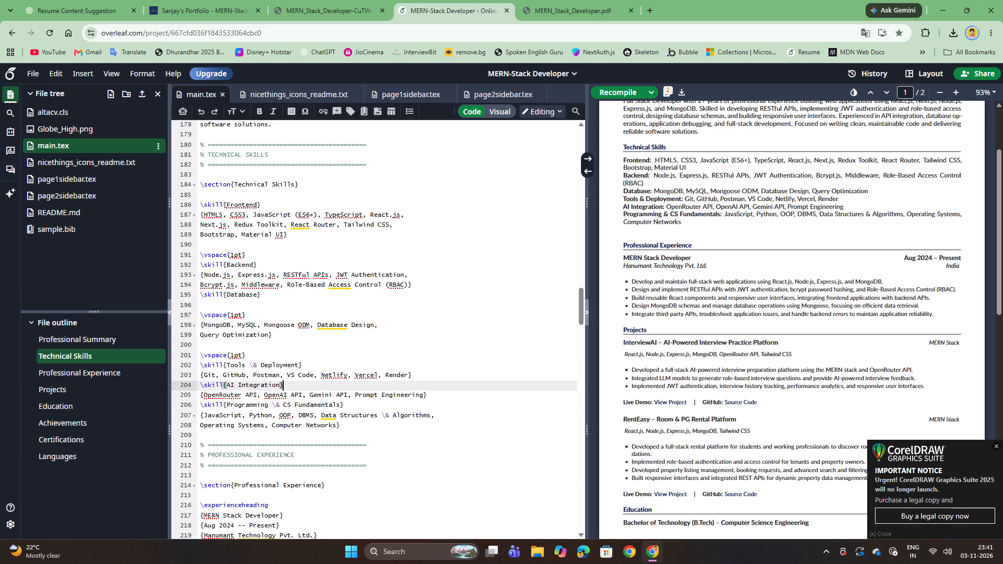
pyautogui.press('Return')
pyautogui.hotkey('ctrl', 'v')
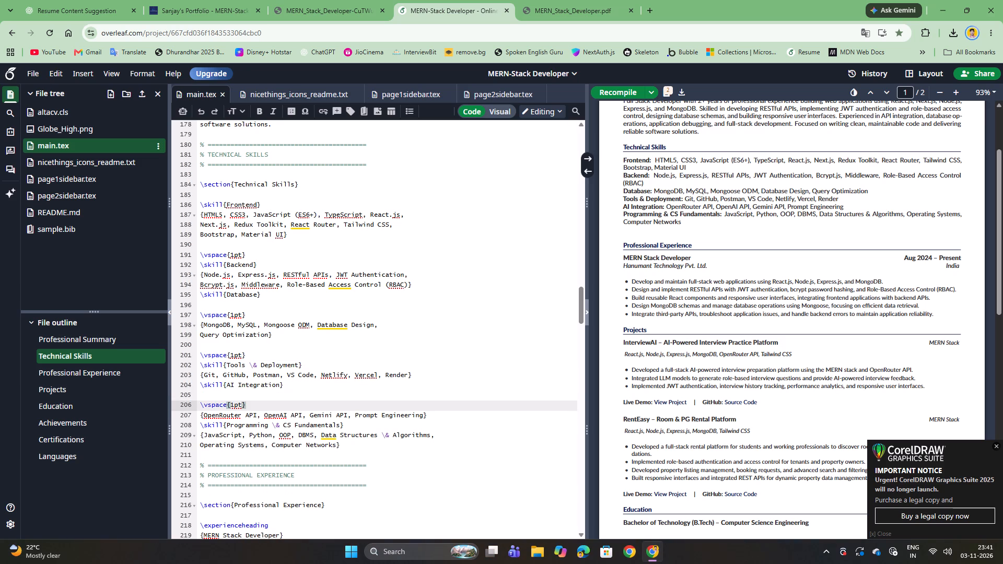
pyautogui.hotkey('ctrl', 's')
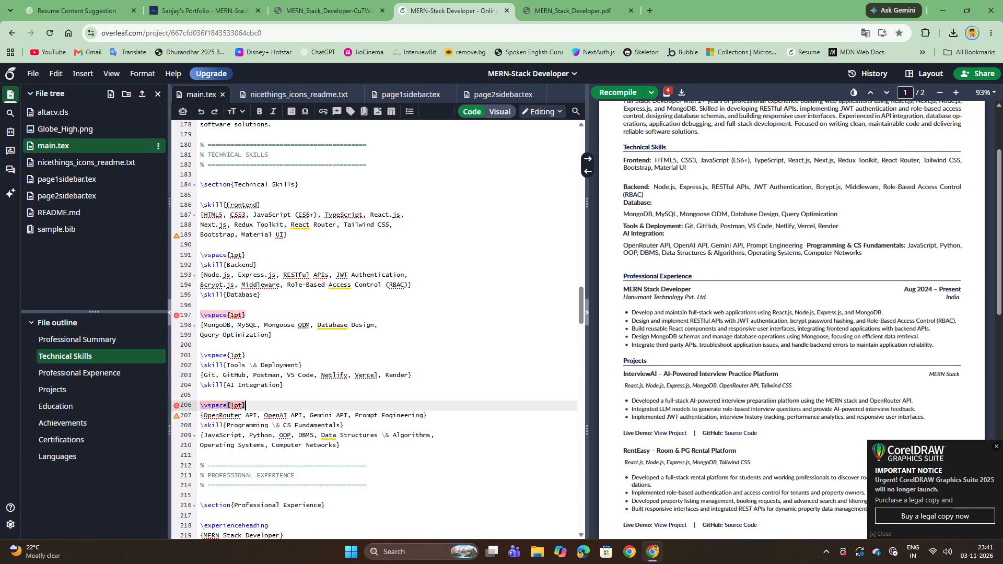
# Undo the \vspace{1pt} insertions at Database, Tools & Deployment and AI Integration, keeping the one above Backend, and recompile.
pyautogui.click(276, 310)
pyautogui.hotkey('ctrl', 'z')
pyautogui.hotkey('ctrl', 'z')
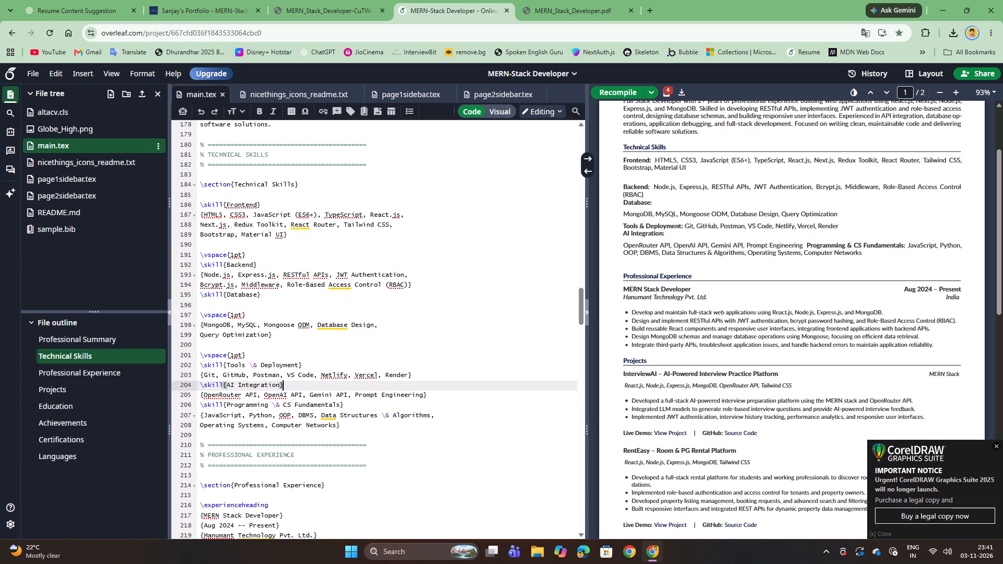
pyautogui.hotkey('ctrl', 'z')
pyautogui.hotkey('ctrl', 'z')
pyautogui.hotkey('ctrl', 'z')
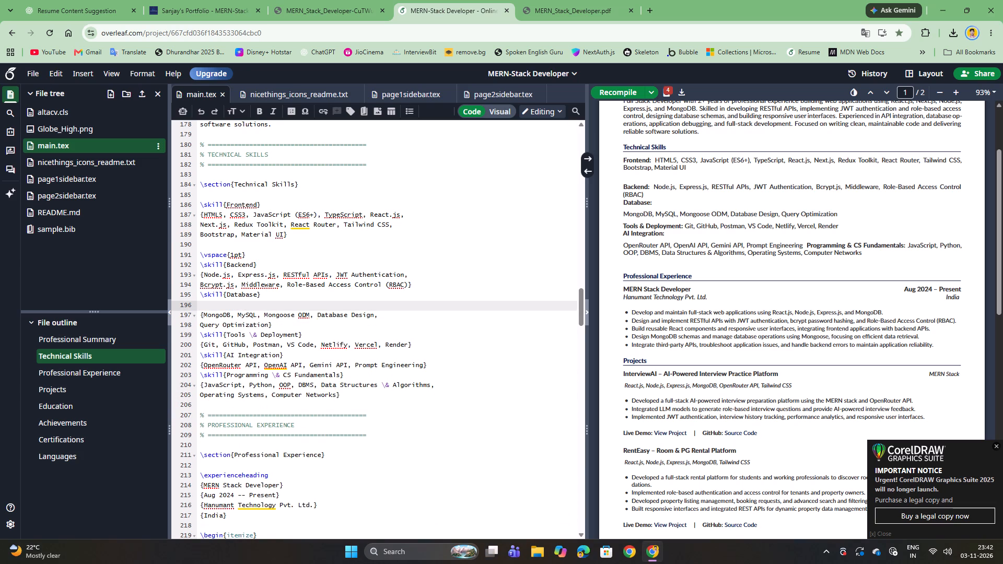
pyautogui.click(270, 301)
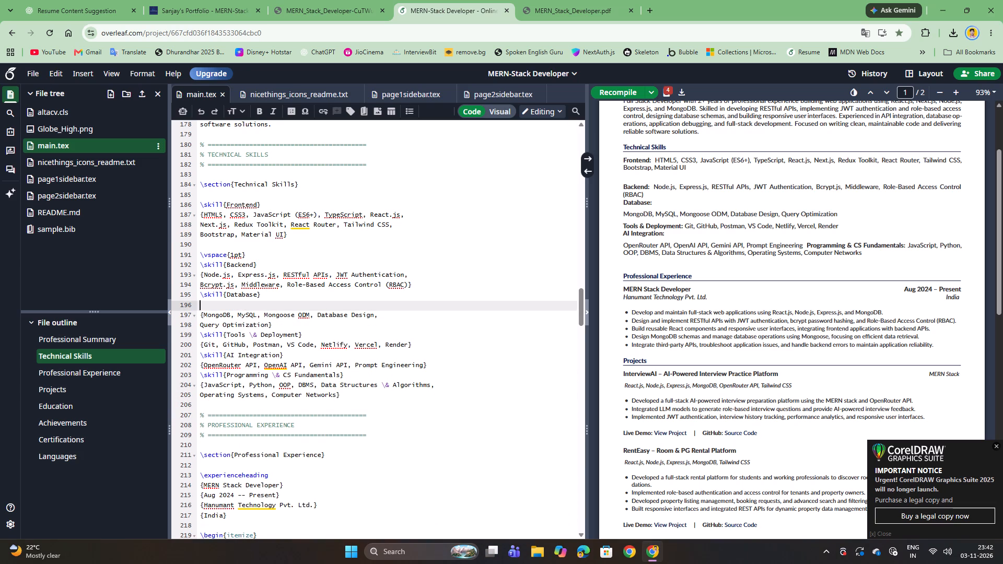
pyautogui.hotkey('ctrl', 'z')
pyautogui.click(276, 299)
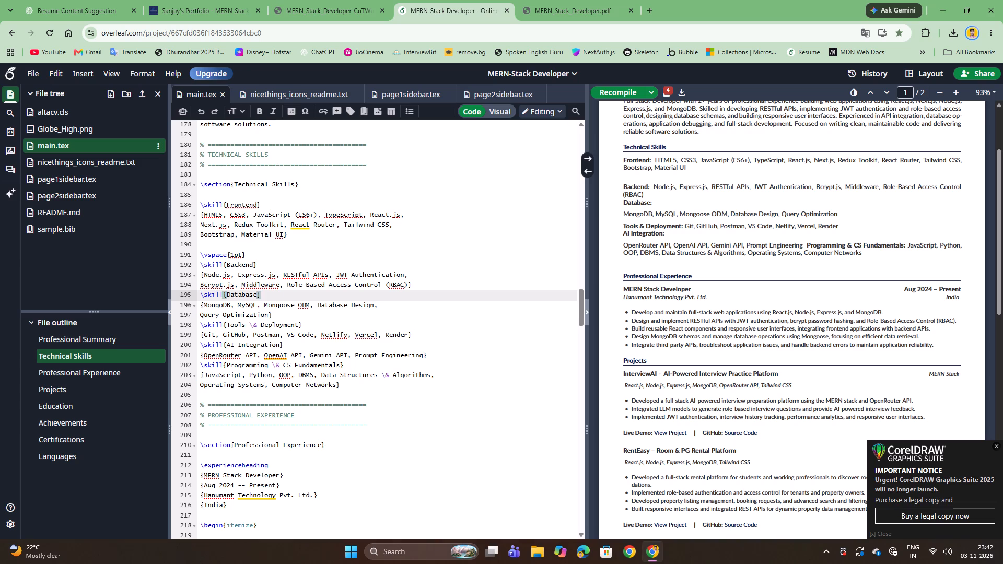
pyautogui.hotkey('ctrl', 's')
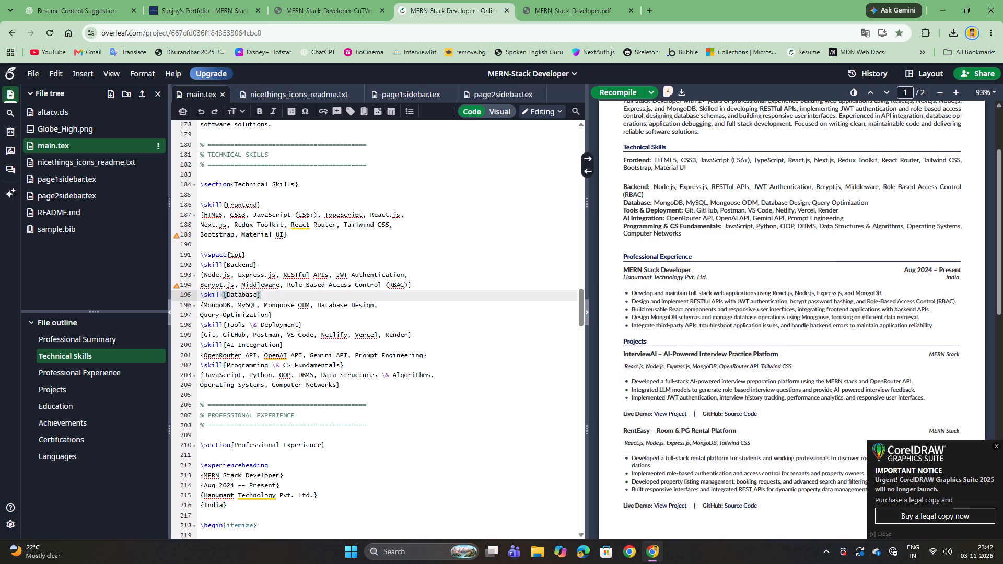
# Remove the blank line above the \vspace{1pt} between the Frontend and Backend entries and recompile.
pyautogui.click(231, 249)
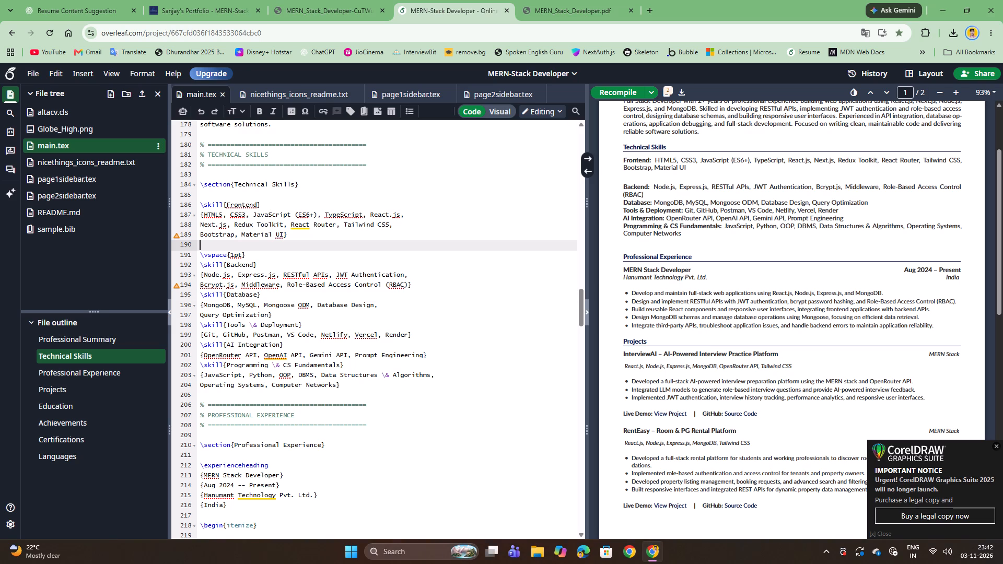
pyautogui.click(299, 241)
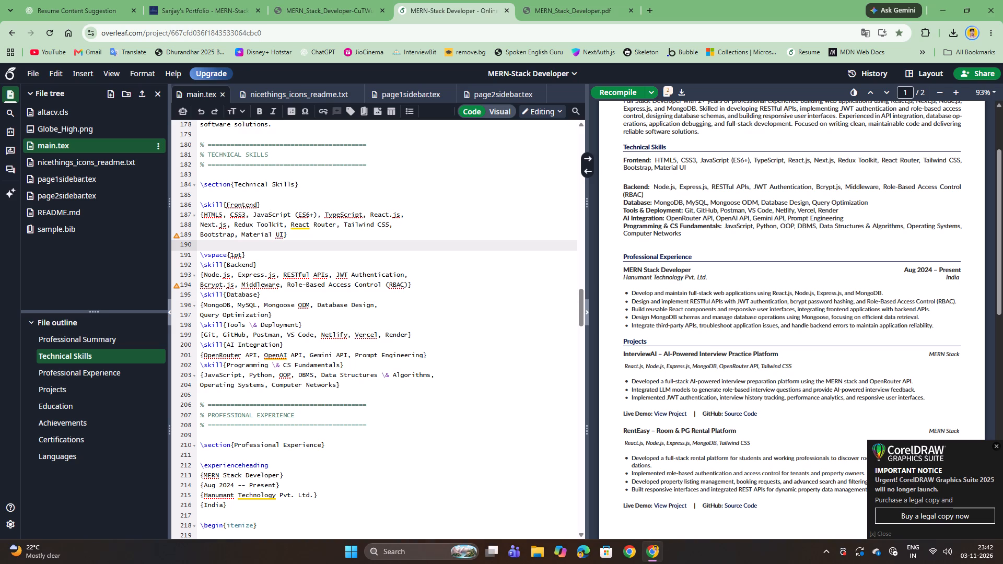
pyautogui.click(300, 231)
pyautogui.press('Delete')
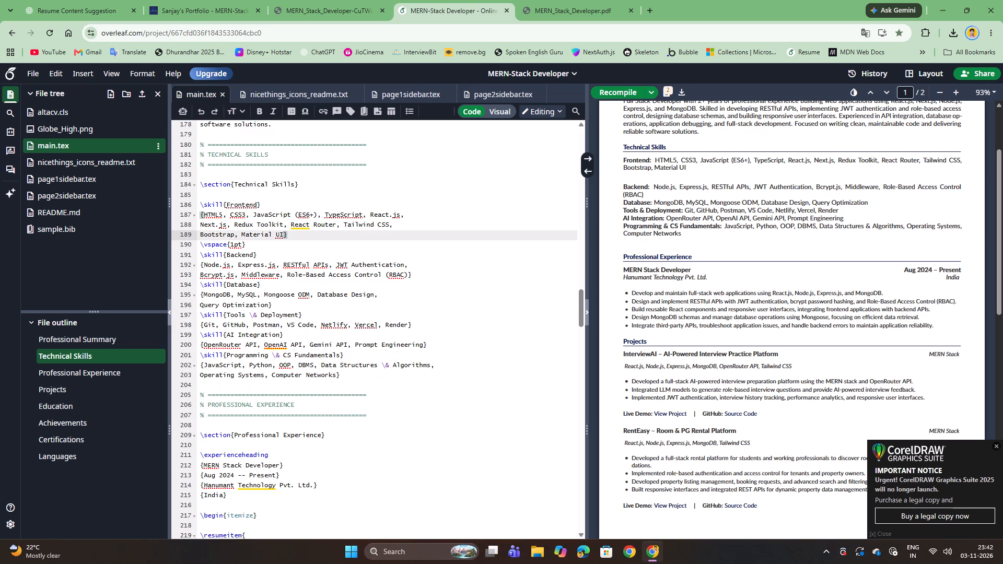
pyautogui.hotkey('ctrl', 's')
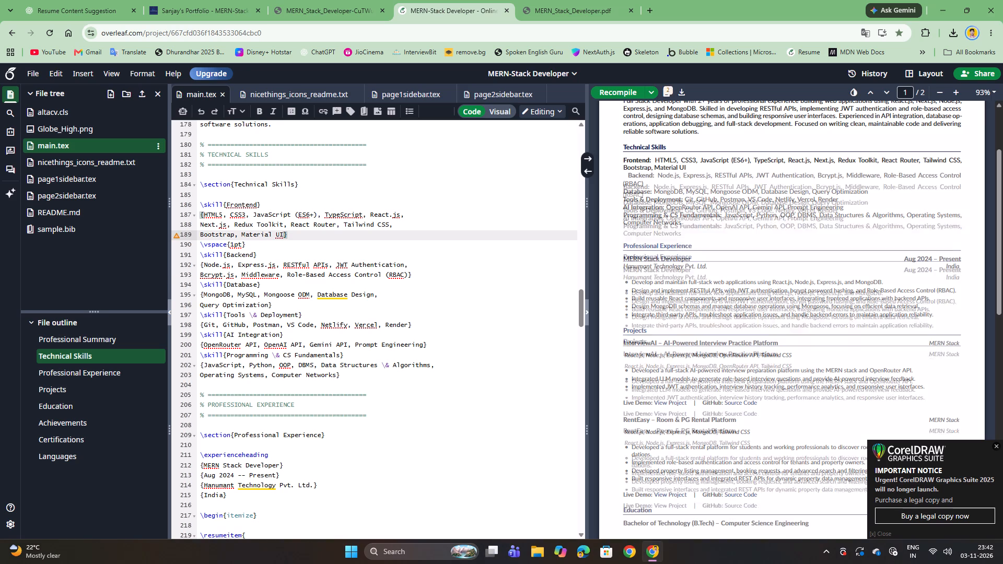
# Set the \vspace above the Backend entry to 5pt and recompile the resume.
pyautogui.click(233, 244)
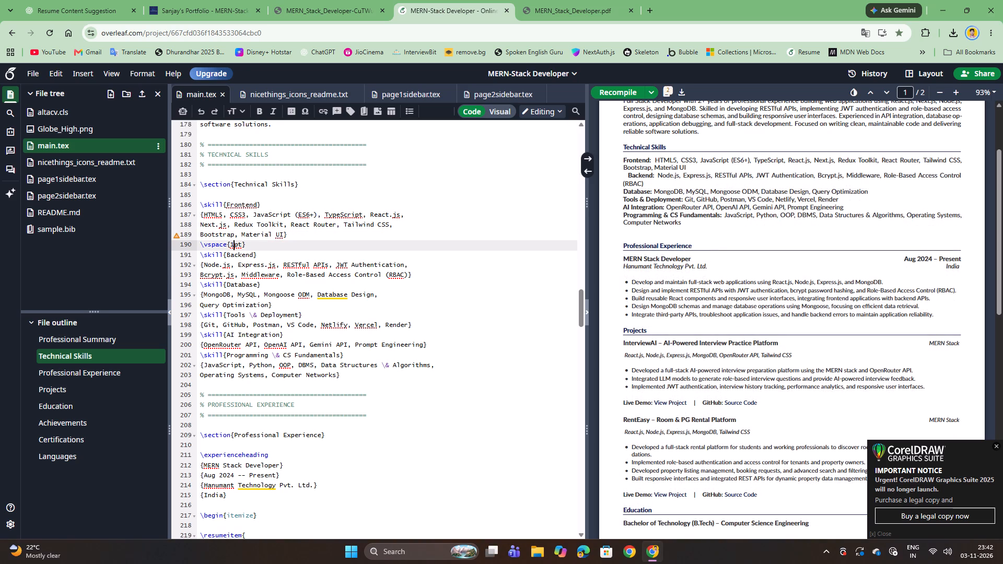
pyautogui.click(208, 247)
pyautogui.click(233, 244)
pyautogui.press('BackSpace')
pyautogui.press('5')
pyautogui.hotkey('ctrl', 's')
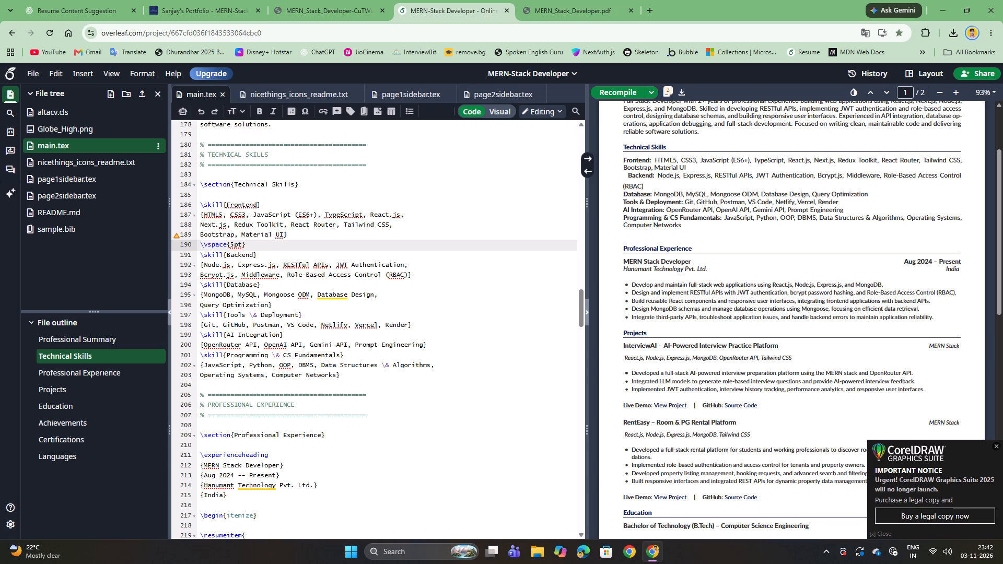
# Undo the \vspace additions and blank-line removals in Technical Skills, keep \parskip at 5pt, and recompile.
pyautogui.click(253, 241)
pyautogui.hotkey('ctrl', 'z')
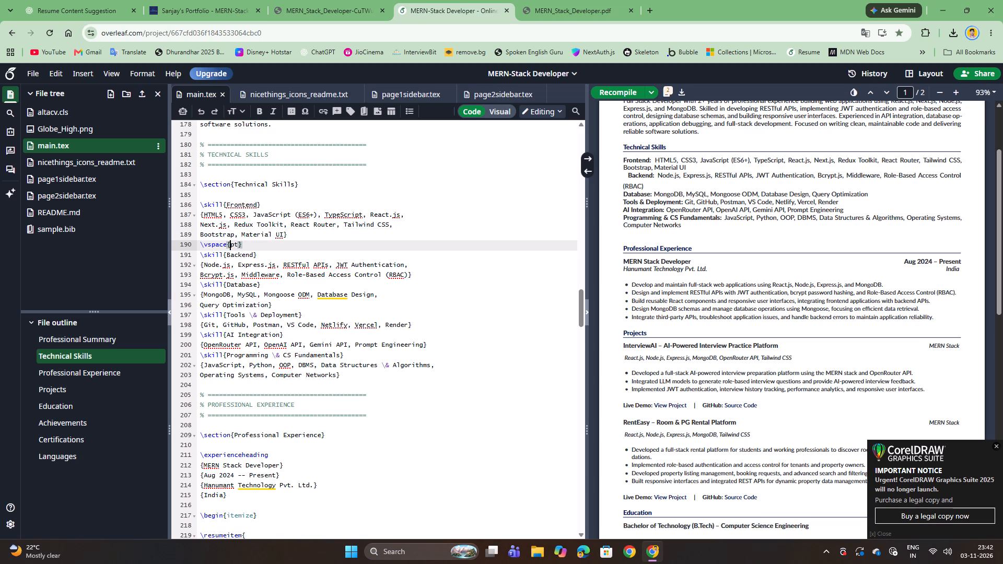
pyautogui.hotkey('ctrl', 'z')
pyautogui.hotkey('ctrl', 'z')
pyautogui.hotkey('ctrl', 'z')
pyautogui.hotkey('ctrl', 'z')
pyautogui.hotkey('ctrl', 'z')
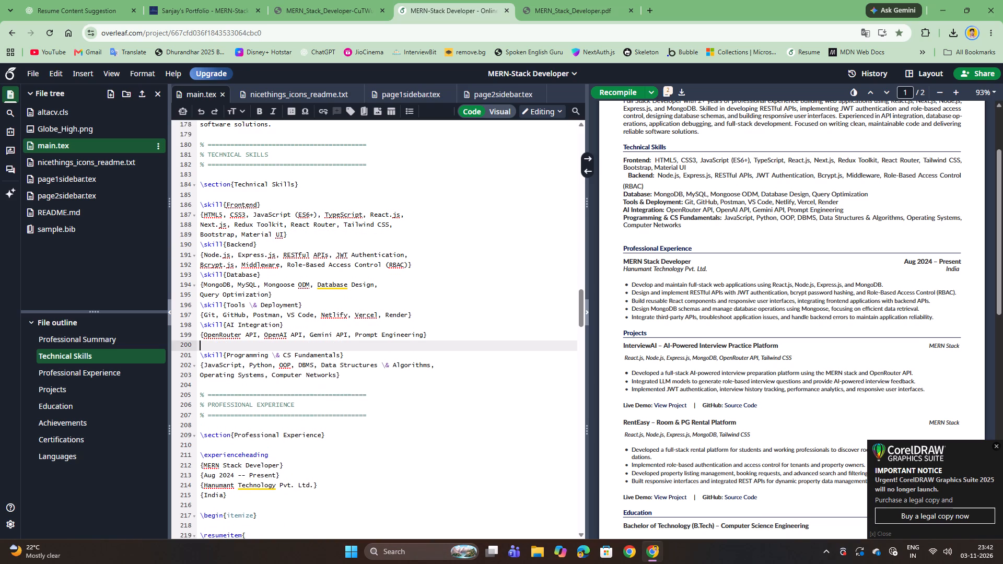
pyautogui.hotkey('ctrl', 'z')
pyautogui.hotkey('ctrl', 'z')
pyautogui.hotkey('ctrl', 'z')
pyautogui.hotkey('ctrl', 'z')
pyautogui.hotkey('ctrl', 'z')
pyautogui.hotkey('ctrl', 'z')
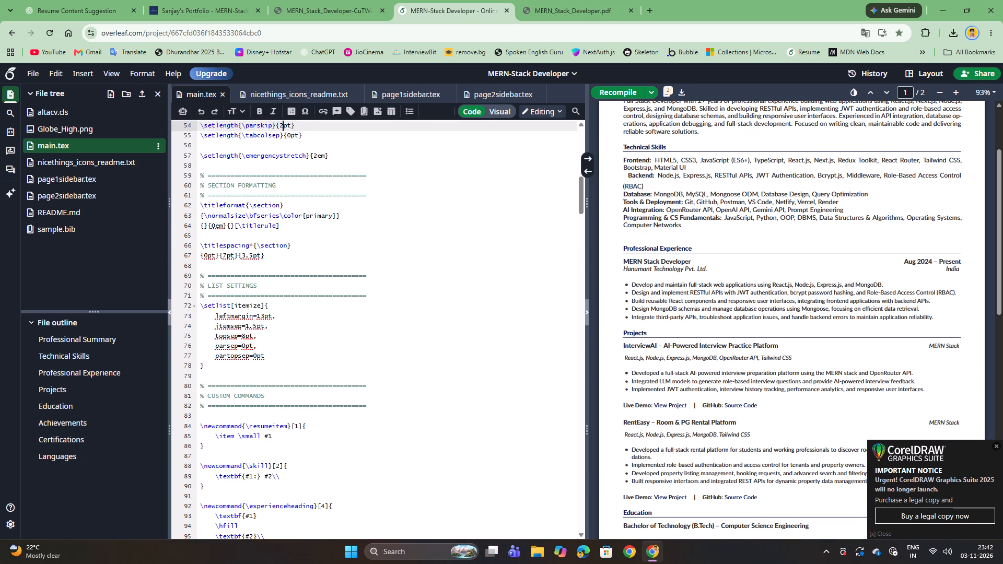
pyautogui.hotkey('ctrl', 'y')
pyautogui.hotkey('ctrl', 'y')
pyautogui.hotkey('ctrl', 'y')
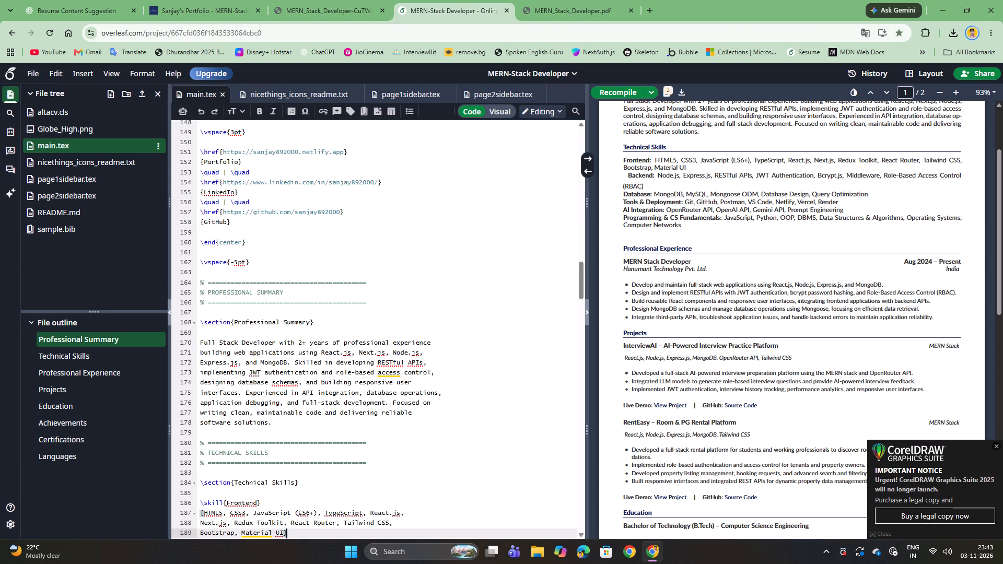
pyautogui.hotkey('ctrl', 'z')
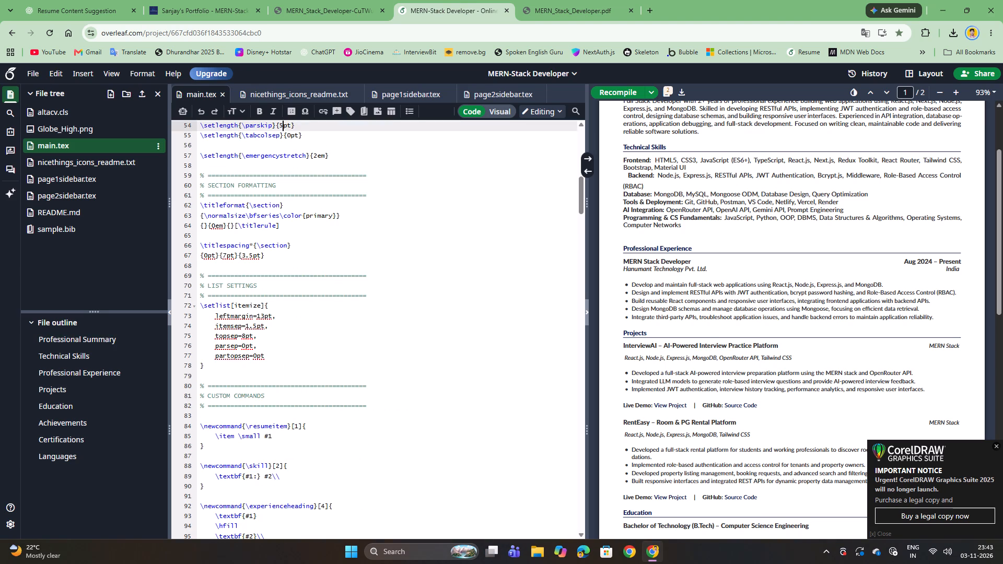
pyautogui.hotkey('ctrl', 's')
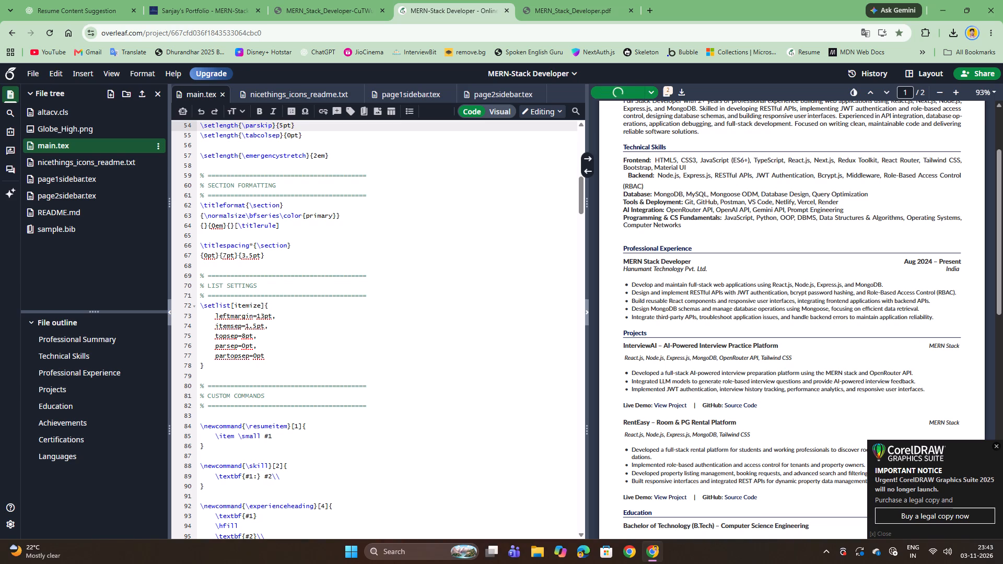
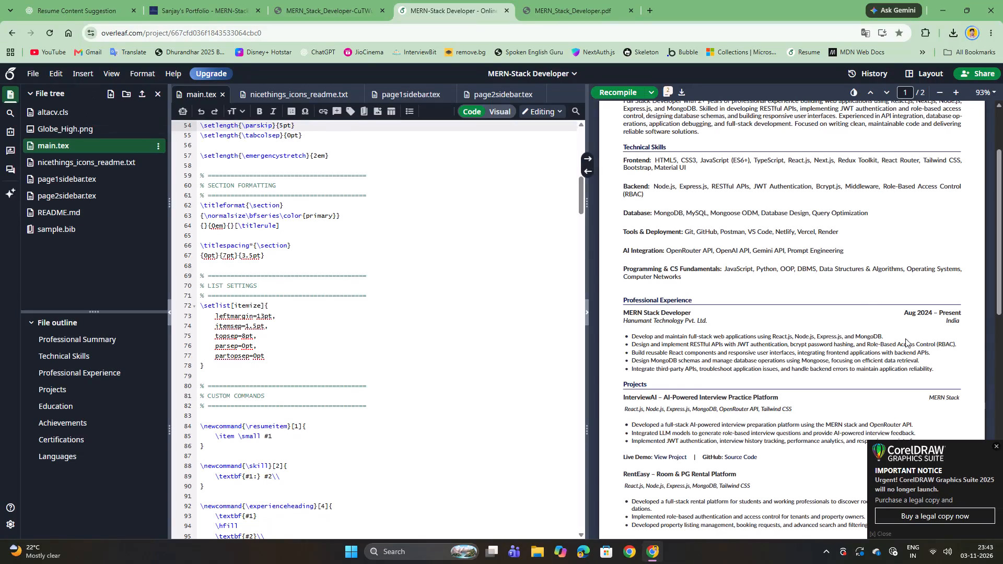
# Review the compiled resume across both pages, checking its section spacing and page break against the LaTeX settings.
pyautogui.scroll(-10, 692, 325)
pyautogui.scroll(7, 414, 383)
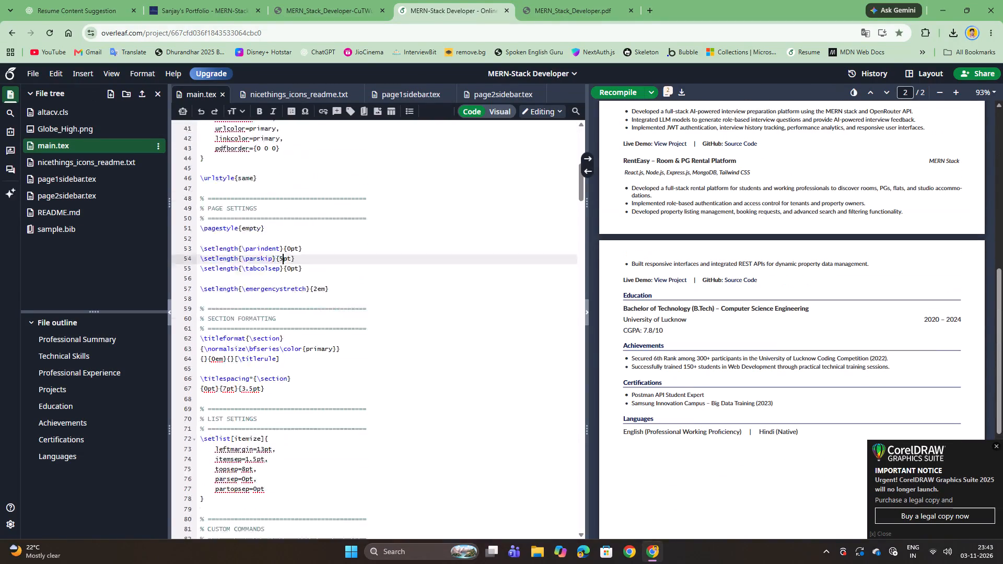
pyautogui.scroll(9, 414, 383)
pyautogui.scroll(3, 481, 206)
pyautogui.click(633, 276)
pyautogui.scroll(4, 685, 362)
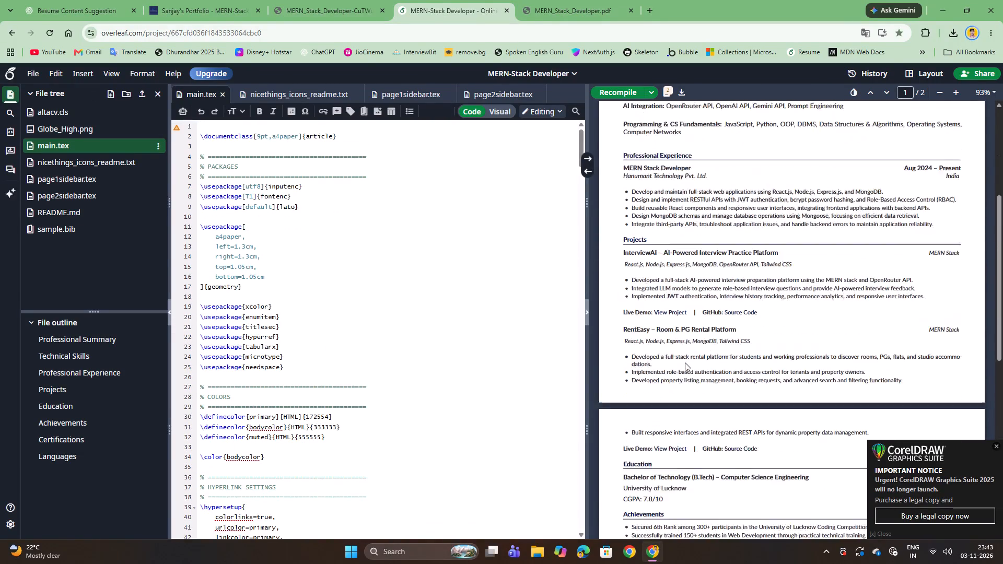
pyautogui.scroll(6, 685, 362)
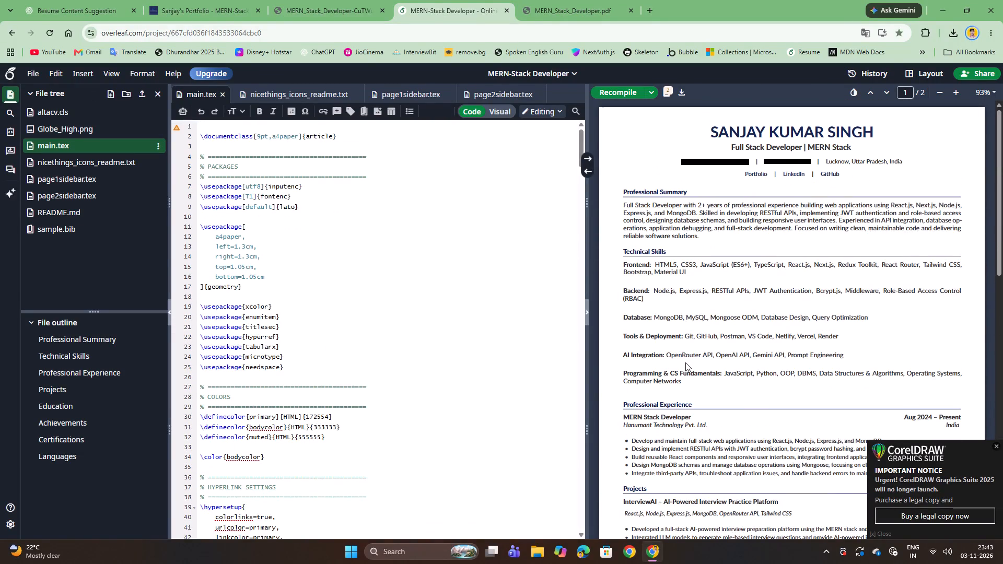